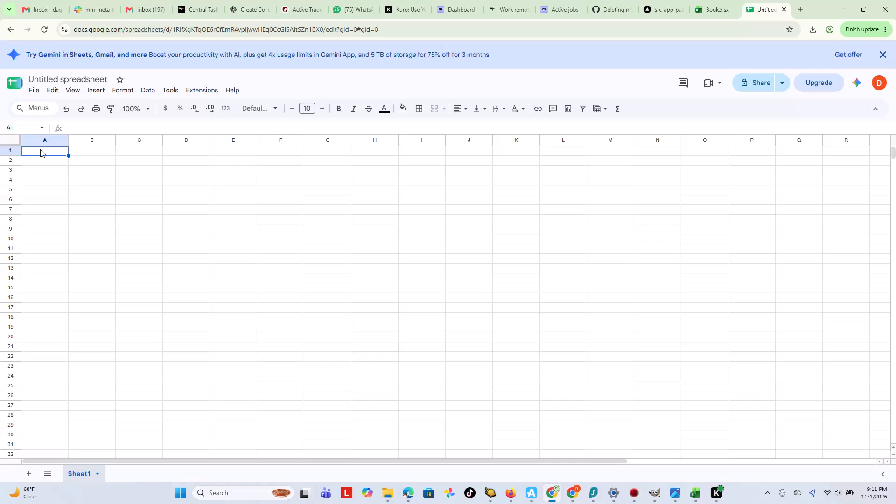
Enter the sheet title PERSONAL BADGET TRACKER in bold in cell A1.
click(383, 112)
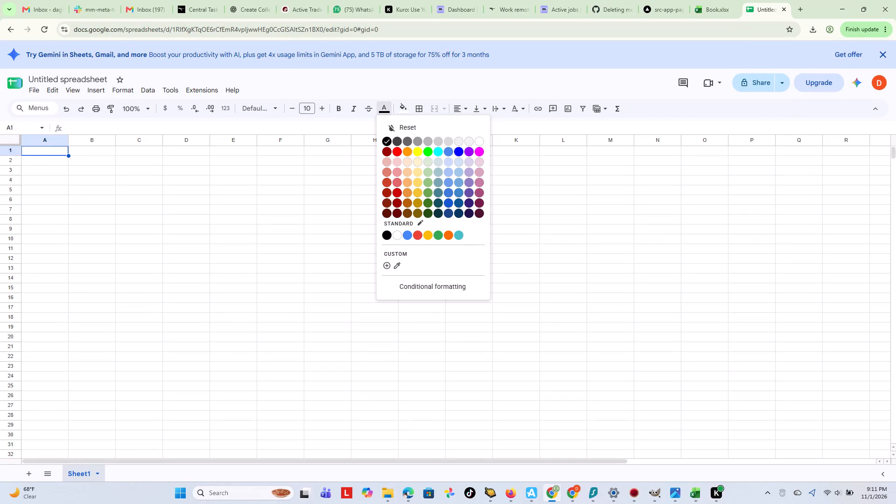
click(341, 112)
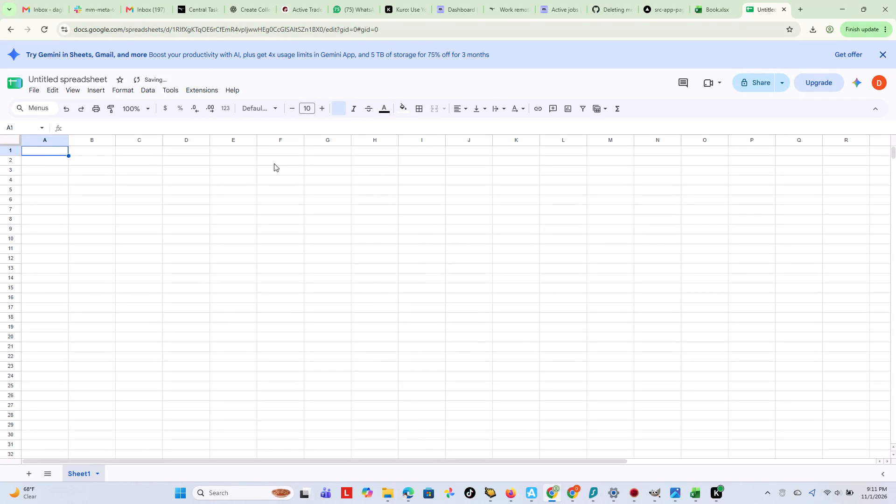
click(42, 151)
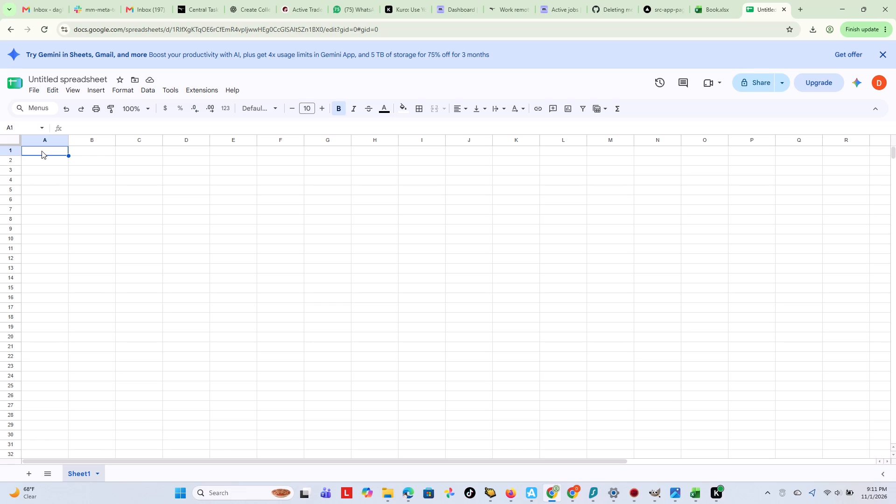
key(p)
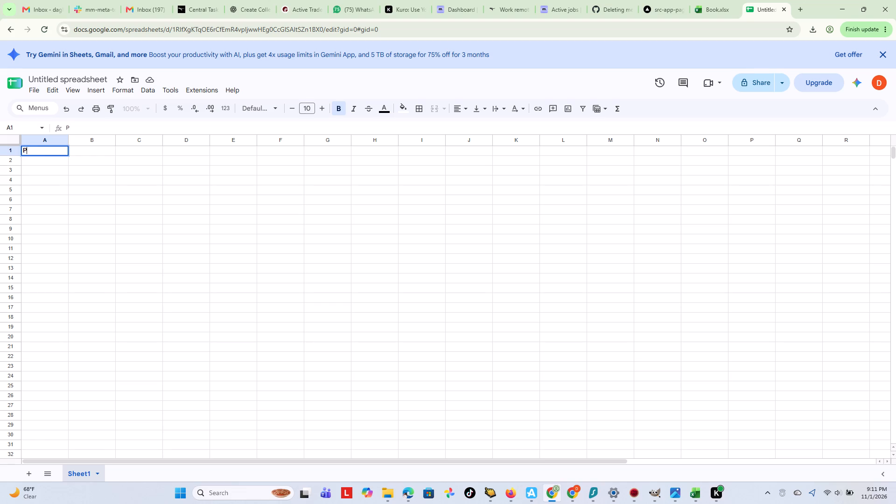
text(ER)
key(s)
text(ONAL)
key(space)
text(BAD)
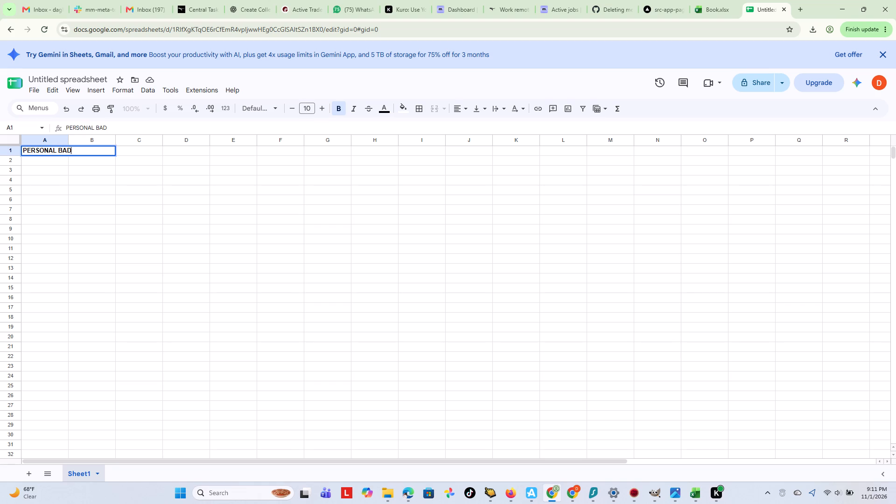
text(GET)
key(space)
text(TRAC)
key(k)
text(ER)
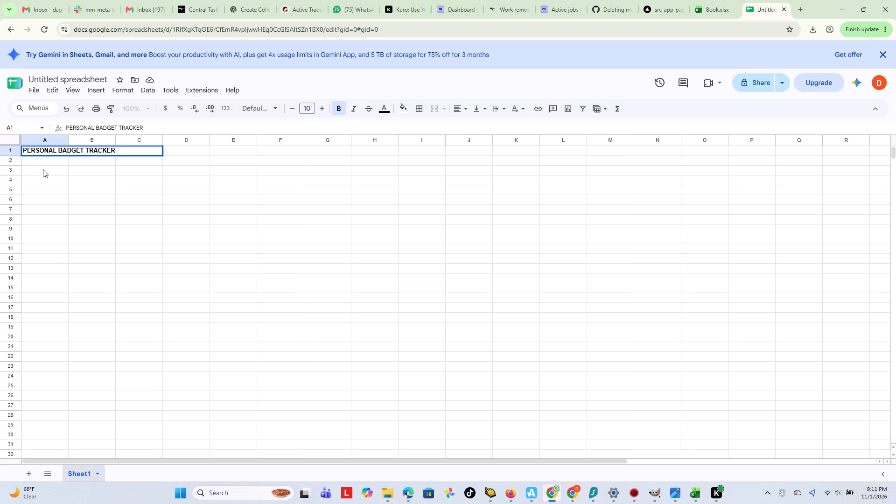
key(Return)
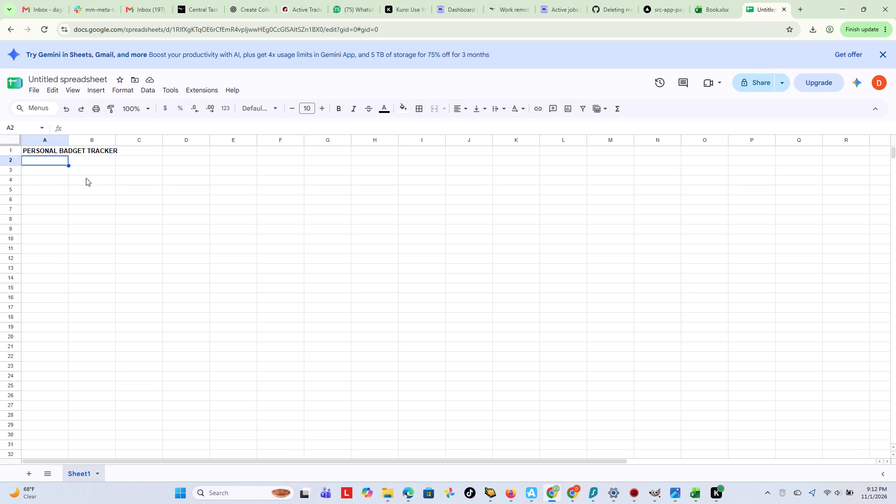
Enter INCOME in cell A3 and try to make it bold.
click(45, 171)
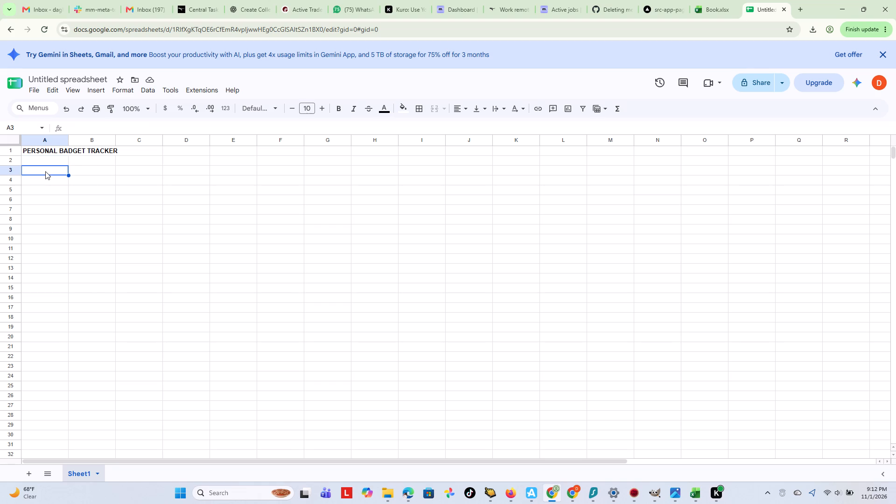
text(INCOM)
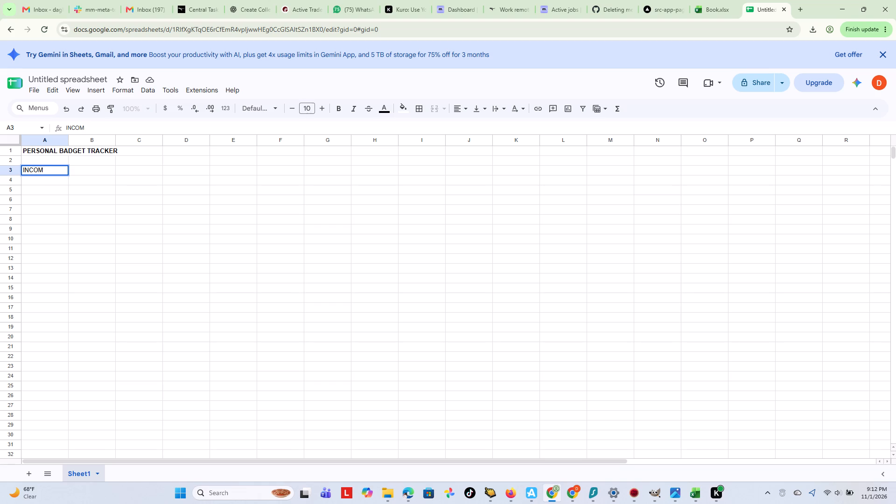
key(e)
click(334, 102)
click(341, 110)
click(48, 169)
Clear the entry in cell A3 and re-enter the section heading INCOME.
key(BackSpace)
key(BackSpace)
key(BackSpace)
key(BackSpace)
key(BackSpace)
key(BackSpace)
key(BackSpace)
key(BackSpace)
key(BackSpace)
key(BackSpace)
key(BackSpace)
key(BackSpace)
key(BackSpace)
key(BackSpace)
key(BackSpace)
key(BackSpace)
key(BackSpace)
key(BackSpace)
key(BackSpace)
text(INCOME)
key(Return)
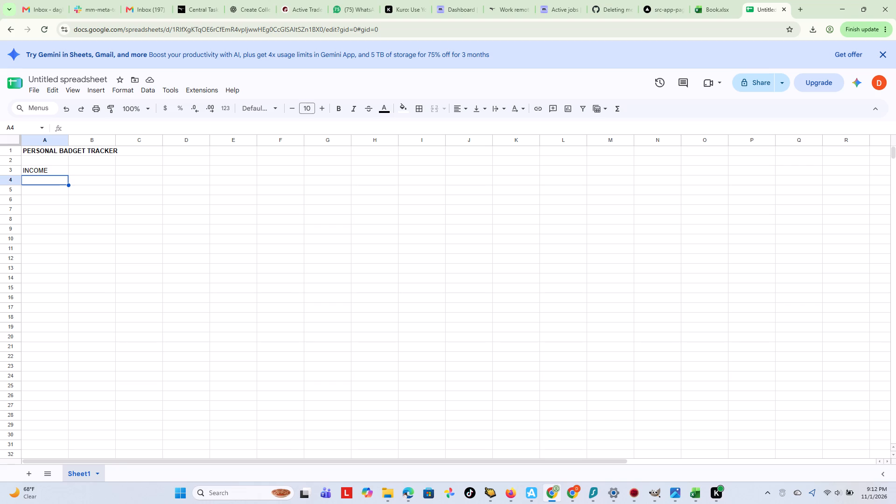
Enter the column headers DATE in cell A4 and INCOME SOURCE in cell B4.
text(DATE)
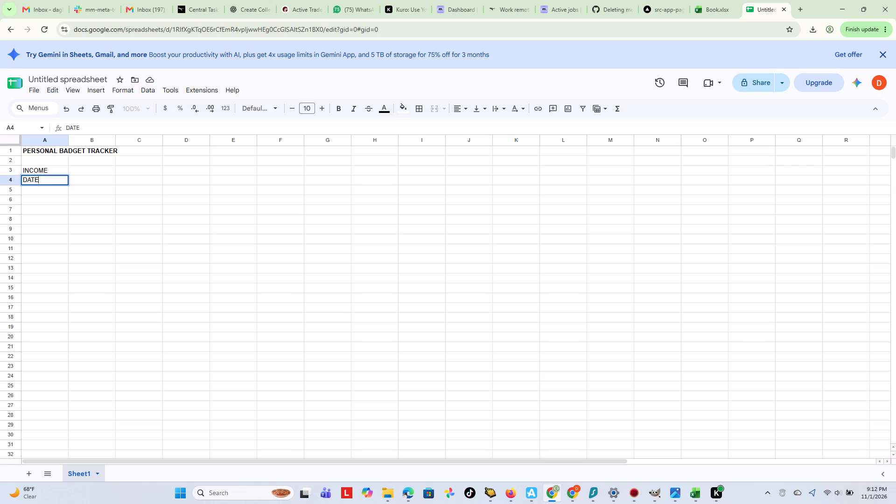
key(Return)
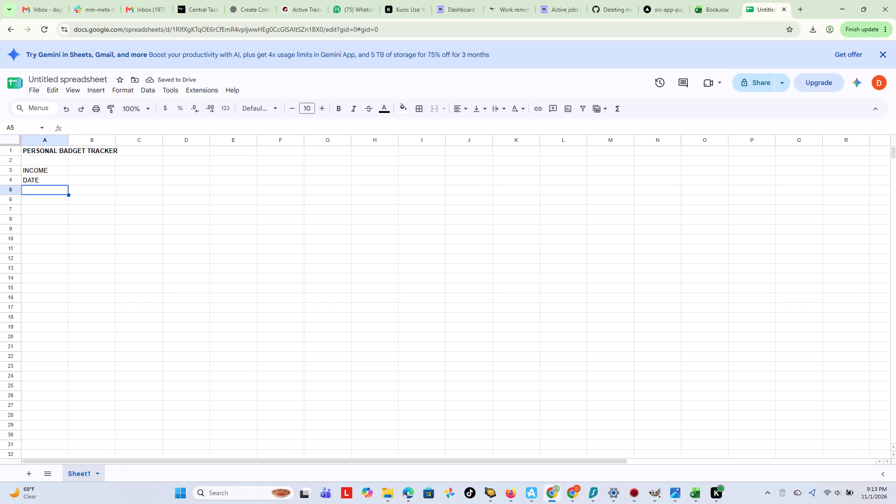
click(92, 178)
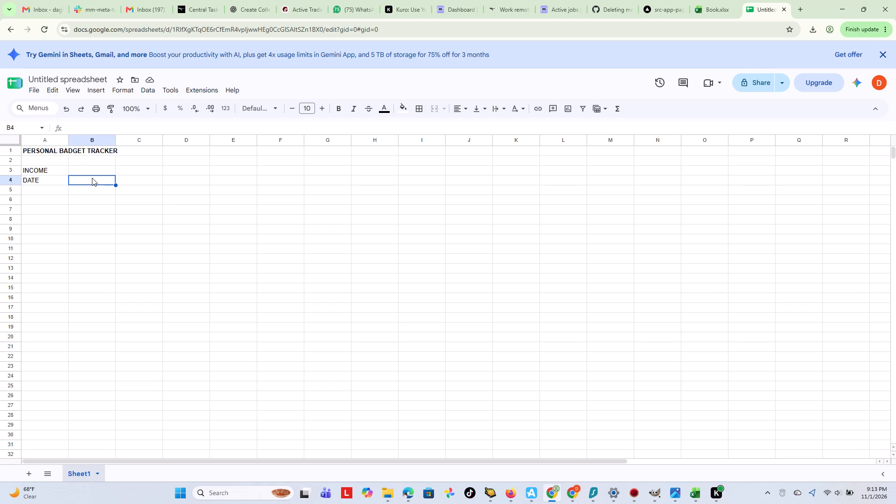
text(INCOME)
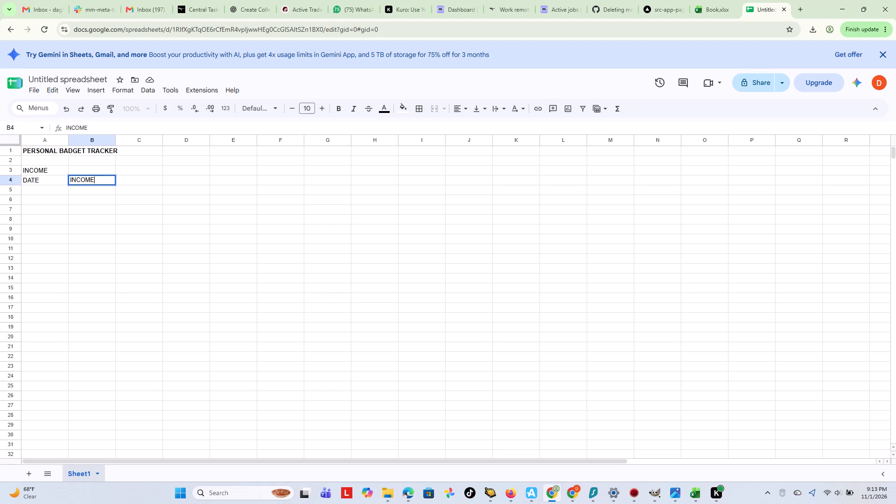
key(space)
text(SOU)
text(RCE)
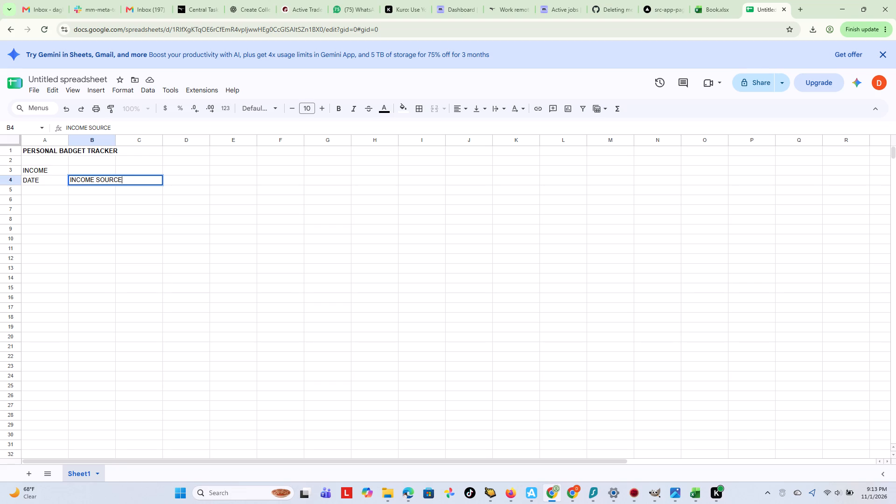
key(Return)
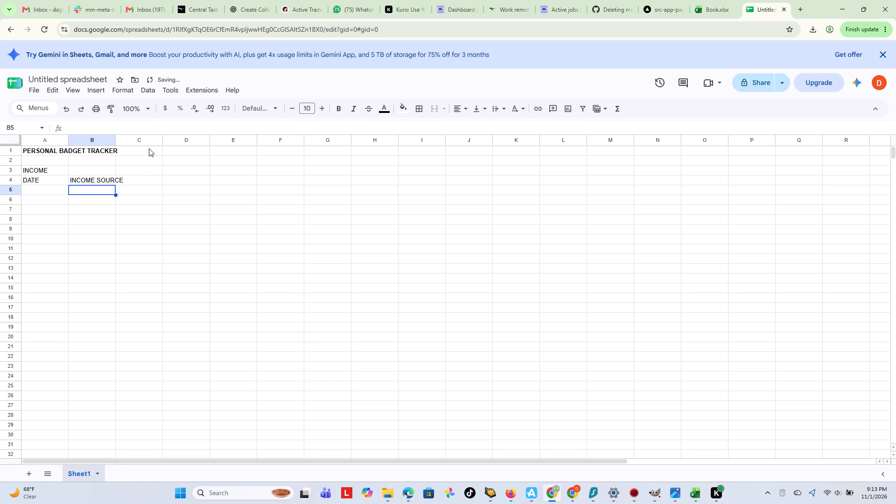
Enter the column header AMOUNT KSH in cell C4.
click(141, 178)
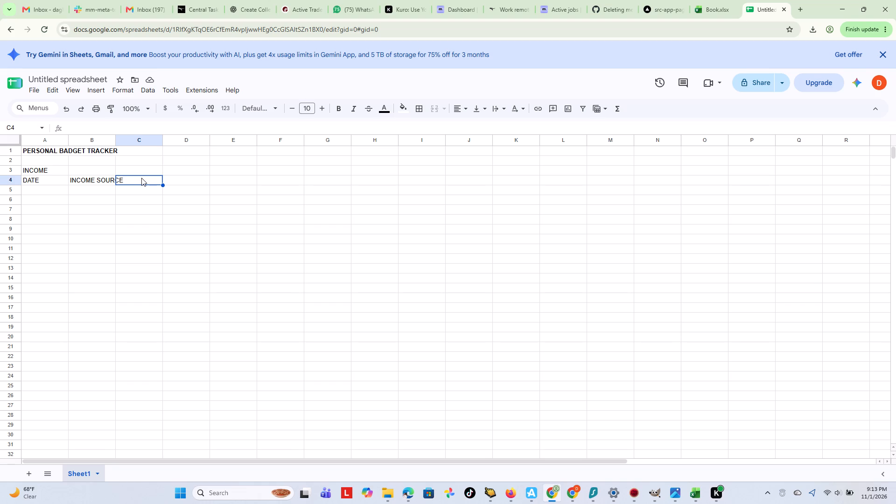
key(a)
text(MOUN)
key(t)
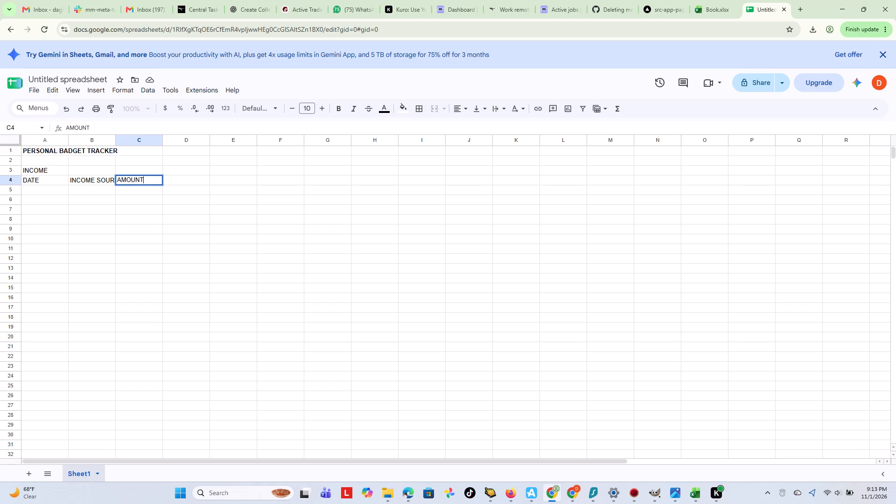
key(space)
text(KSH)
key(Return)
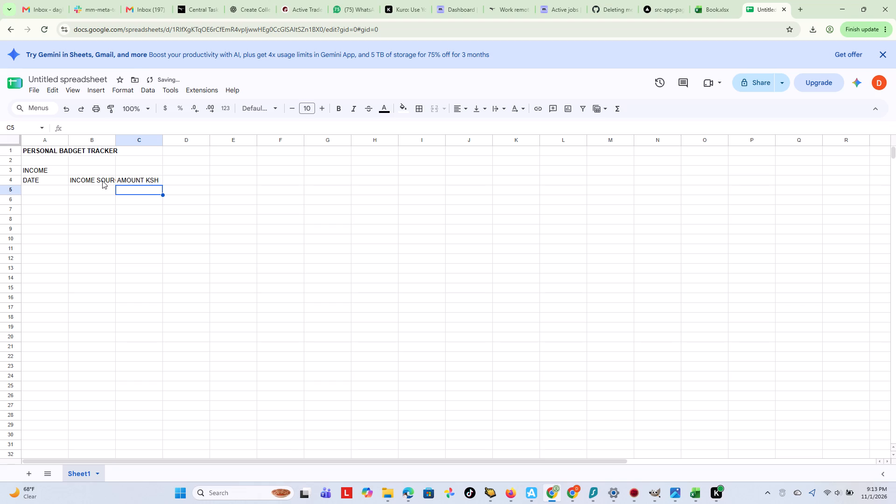
Clear the amount column header in cell C4 and re-enter it as "AMOUNT (KSH", with the currency set off by a parenthesis.
click(89, 182)
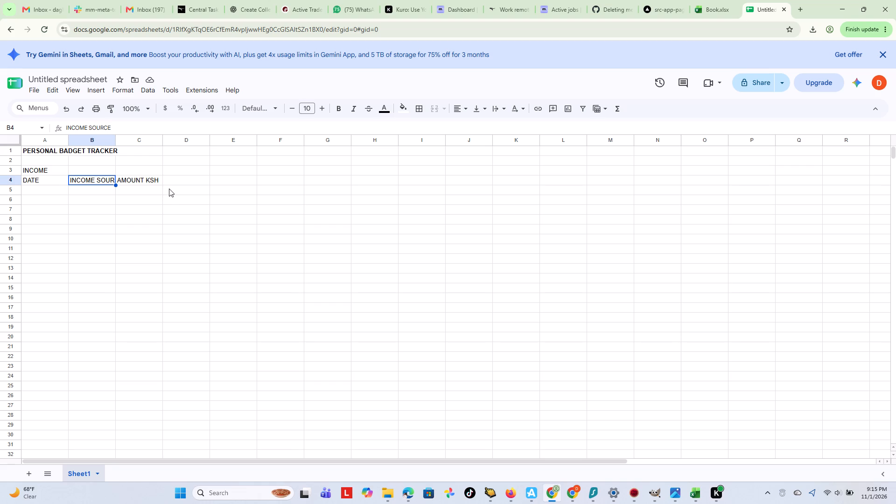
click(157, 180)
key(BackSpace)
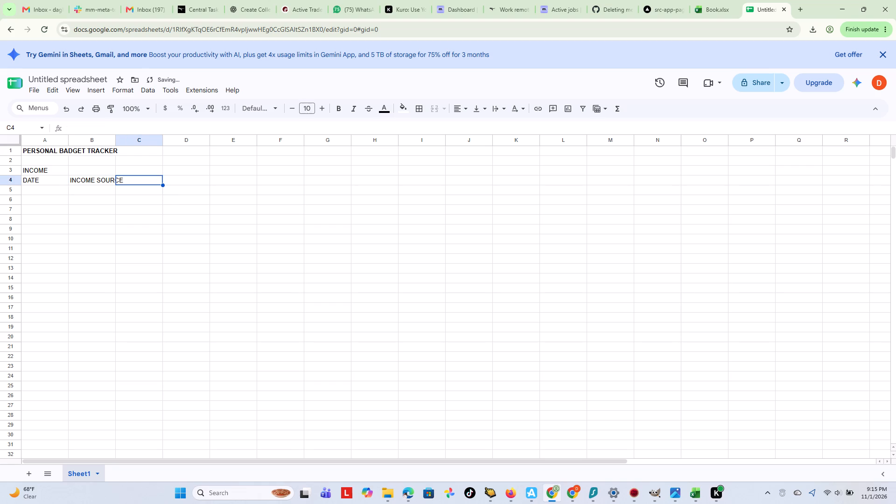
key(BackSpace)
key(i)
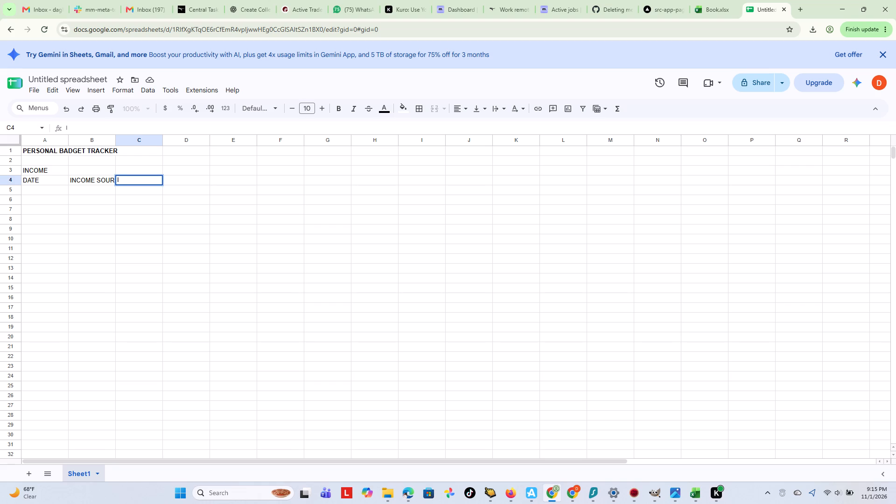
key(BackSpace)
text(AMOUNT)
key(space)
key(shift+parenleft)
text(KSH)
key(shift+parenleft)
key(BackSpace)
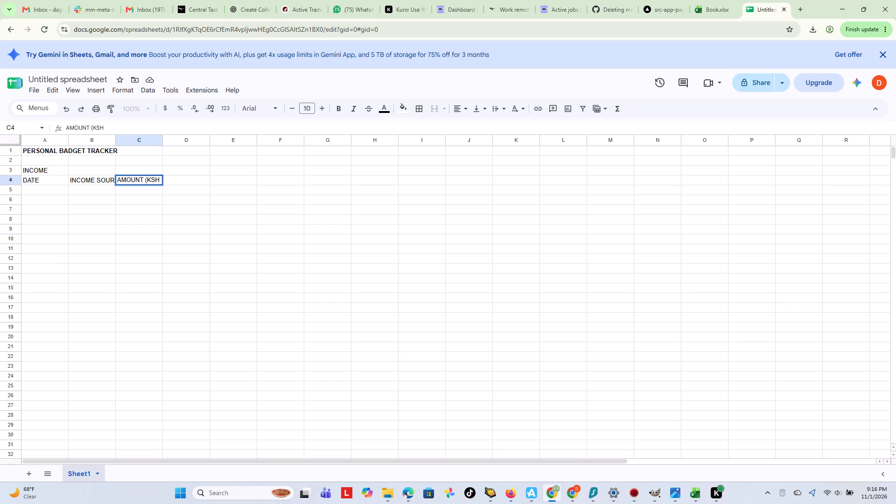
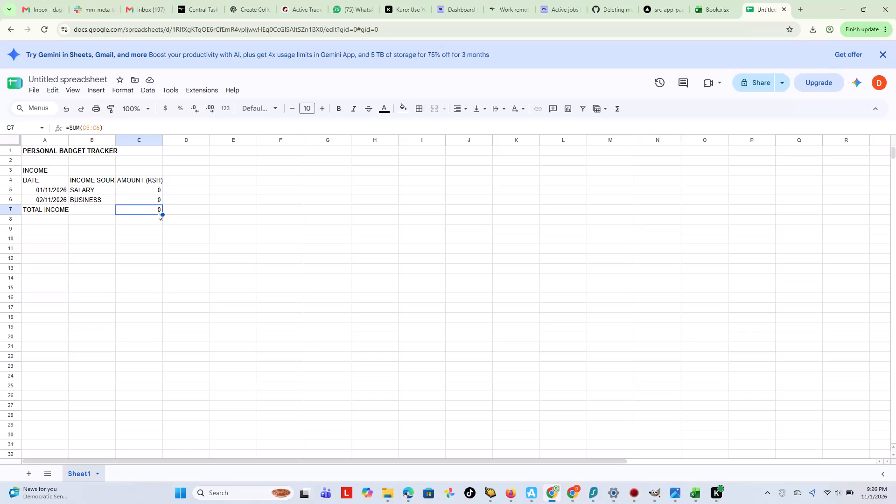
Clear the total income amount in cell C7 and re-enter it as the formula =SUM(C5:C6).
key(BackSpace)
key(0)
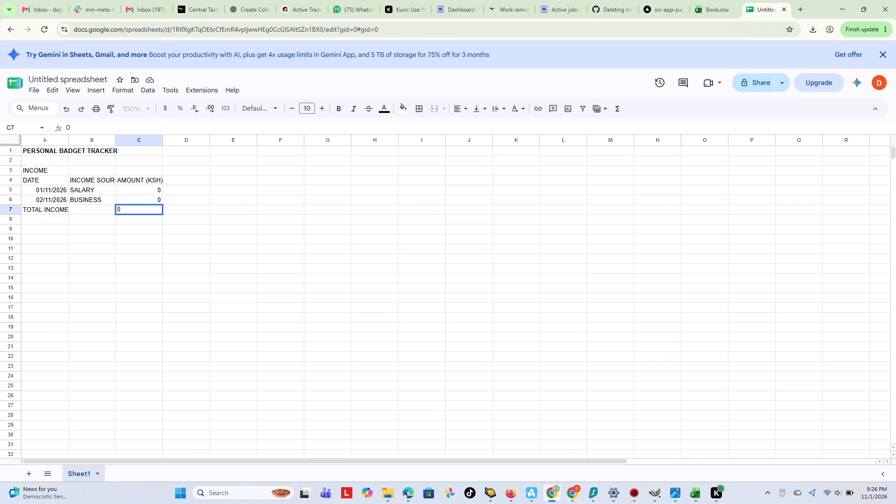
key(BackSpace)
key(shift+parenright)
key(BackSpace)
key(shift+plus)
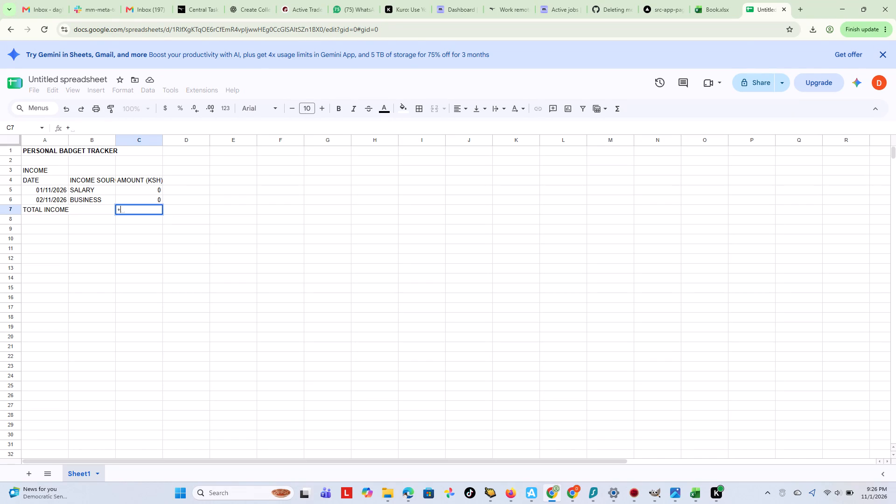
key(BackSpace)
key(equal)
text(SUM)
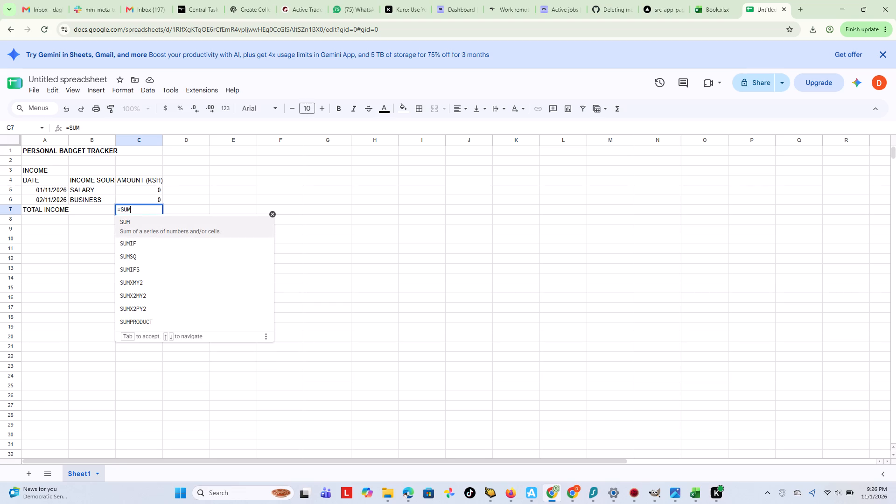
key(shift+parenleft)
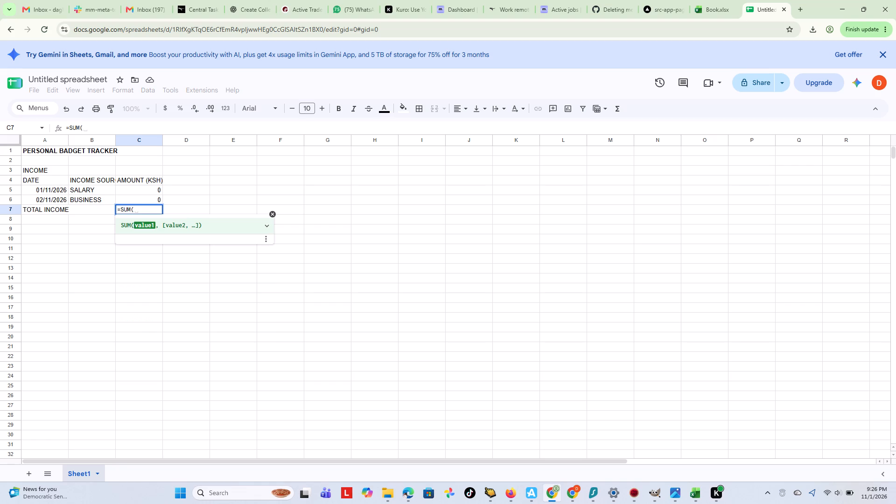
key(c)
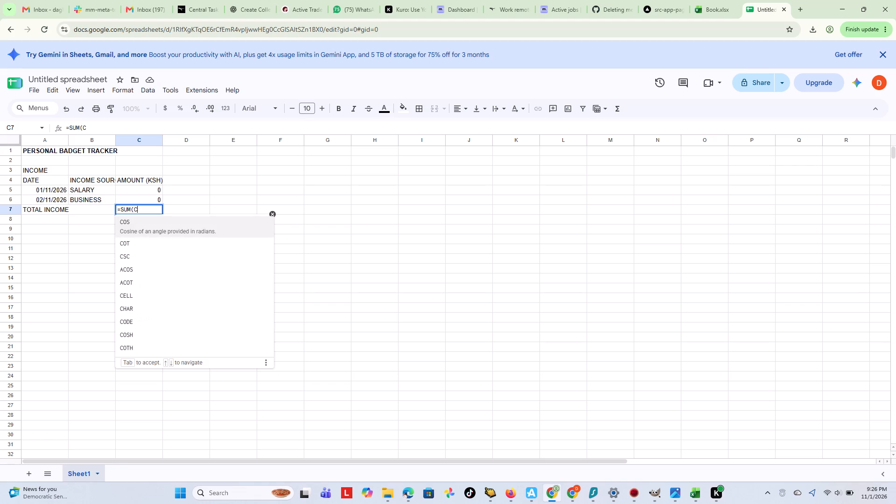
key(5)
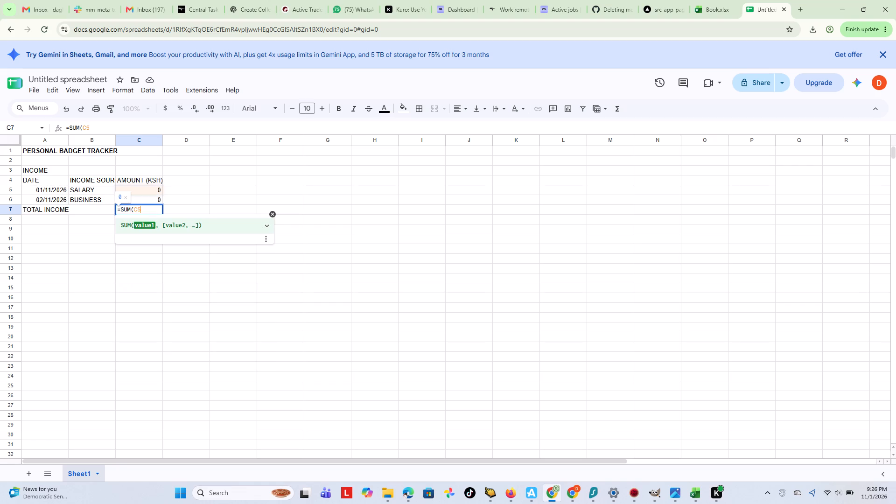
key(shift+colon)
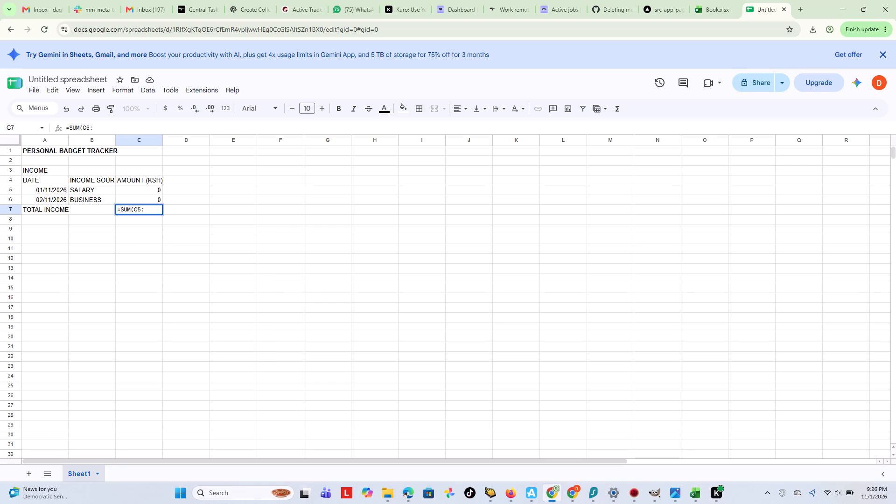
key(c)
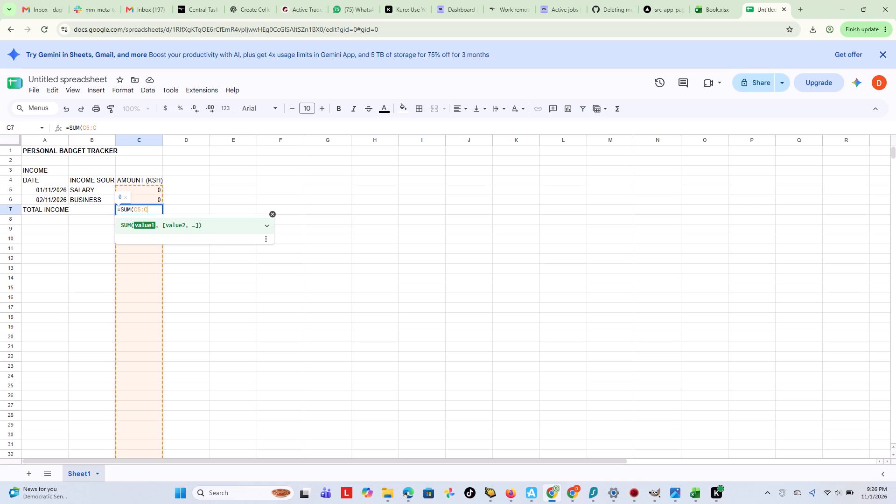
key(6)
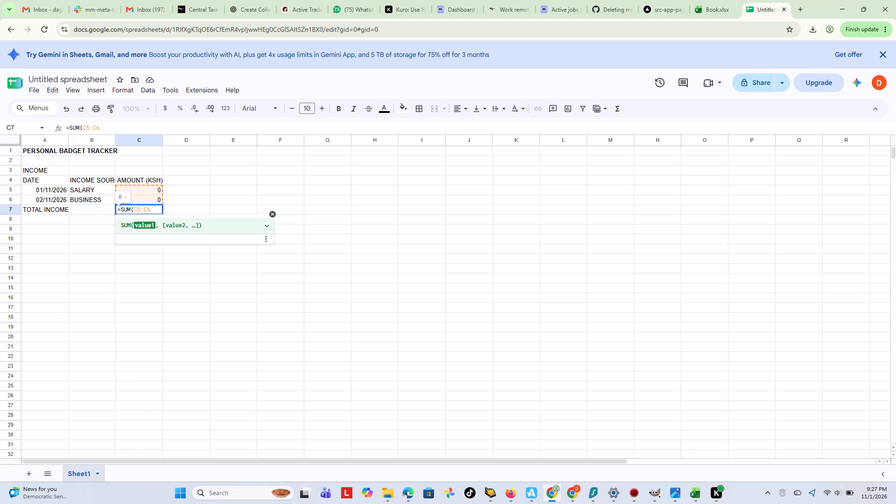
key(shift+parenright)
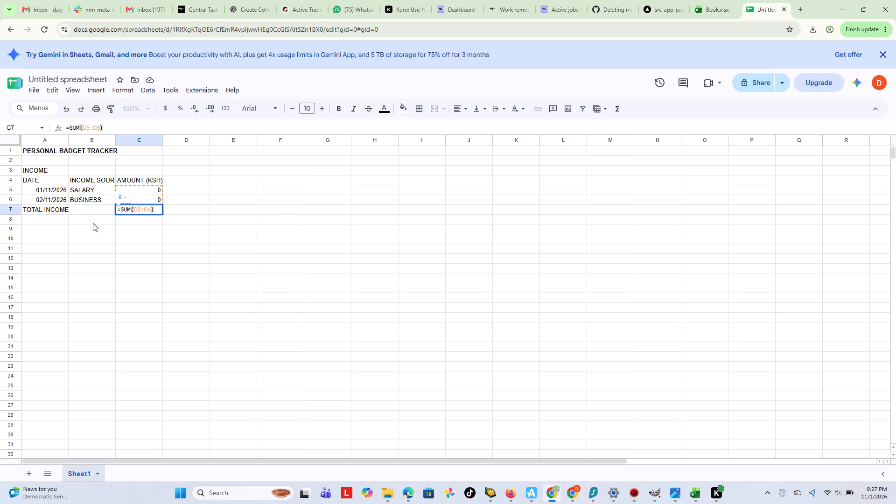
click(45, 217)
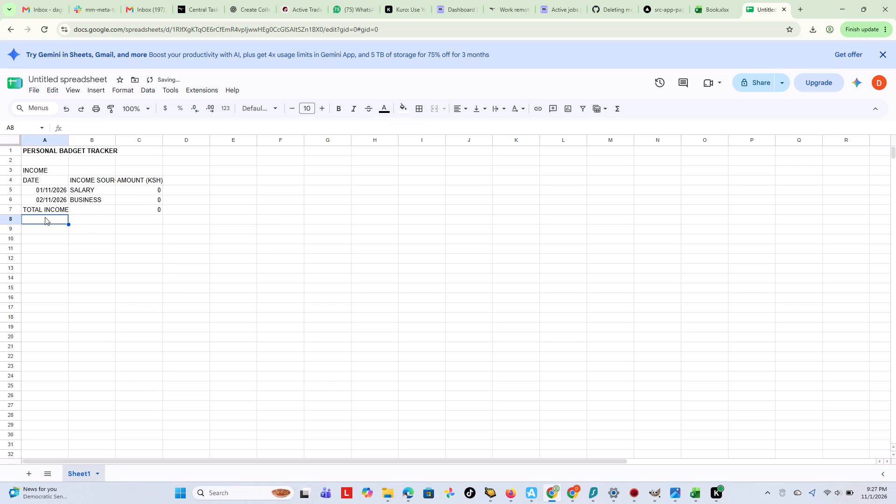
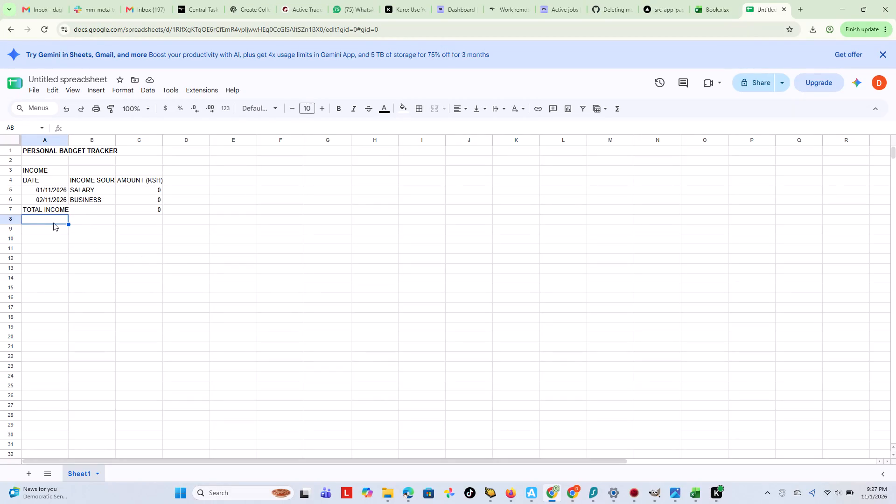
Enter the section heading EXPENSES in cell A9, leaving row 8 blank below the total income.
click(53, 223)
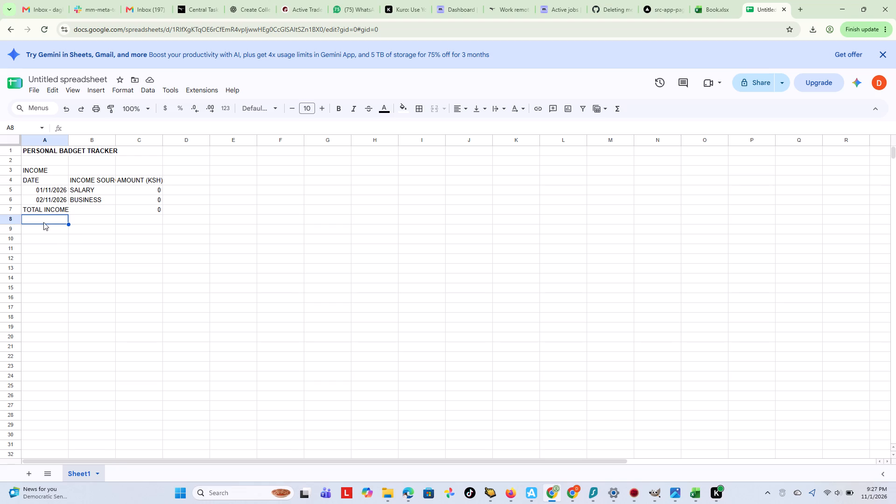
click(53, 234)
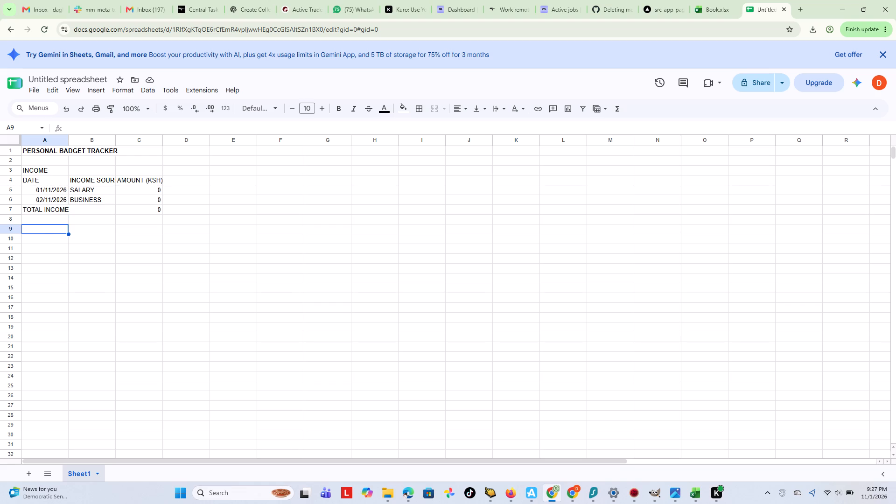
text(EXP)
text(RE)
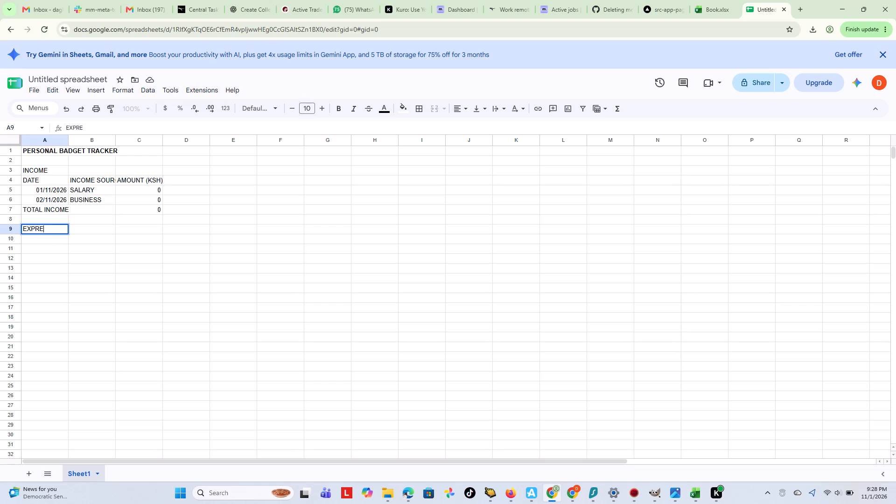
key(BackSpace)
key(n)
key(BackSpace)
key(BackSpace)
text(EB)
key(BackSpace)
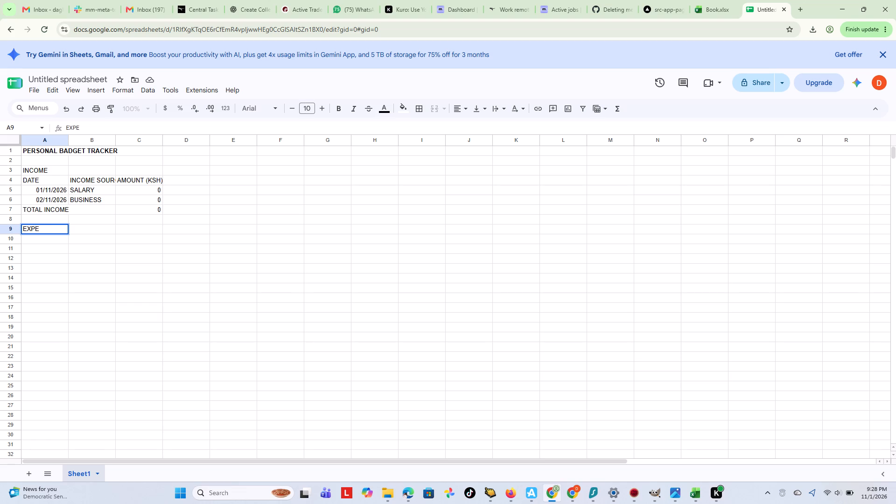
text(NSE)
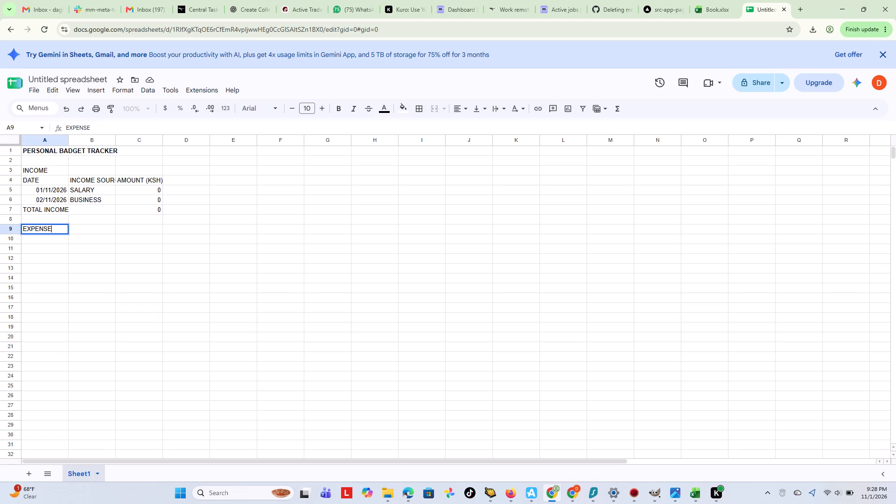
key(s)
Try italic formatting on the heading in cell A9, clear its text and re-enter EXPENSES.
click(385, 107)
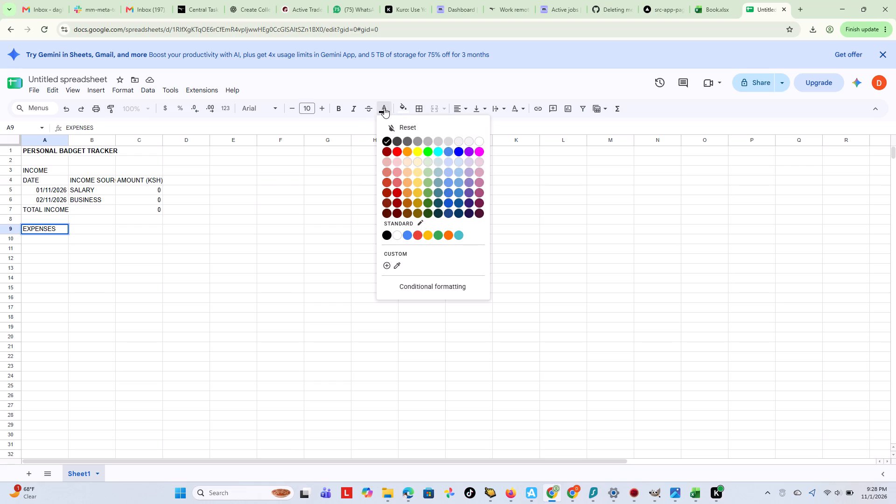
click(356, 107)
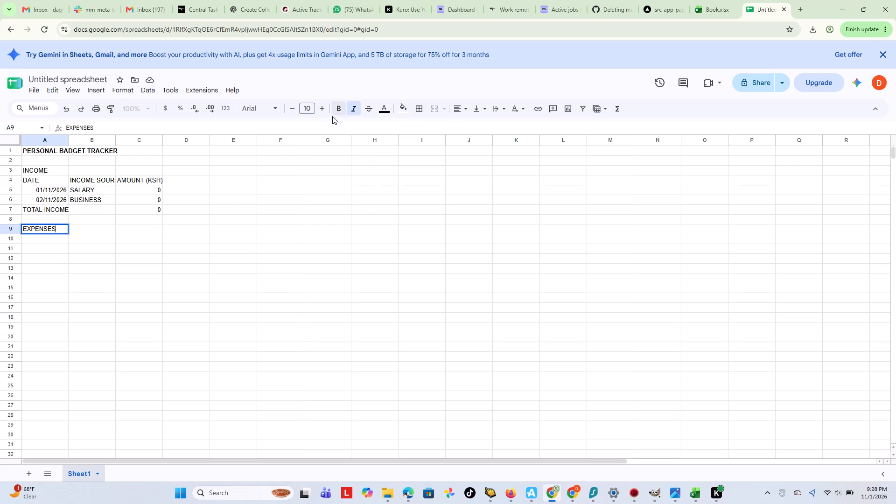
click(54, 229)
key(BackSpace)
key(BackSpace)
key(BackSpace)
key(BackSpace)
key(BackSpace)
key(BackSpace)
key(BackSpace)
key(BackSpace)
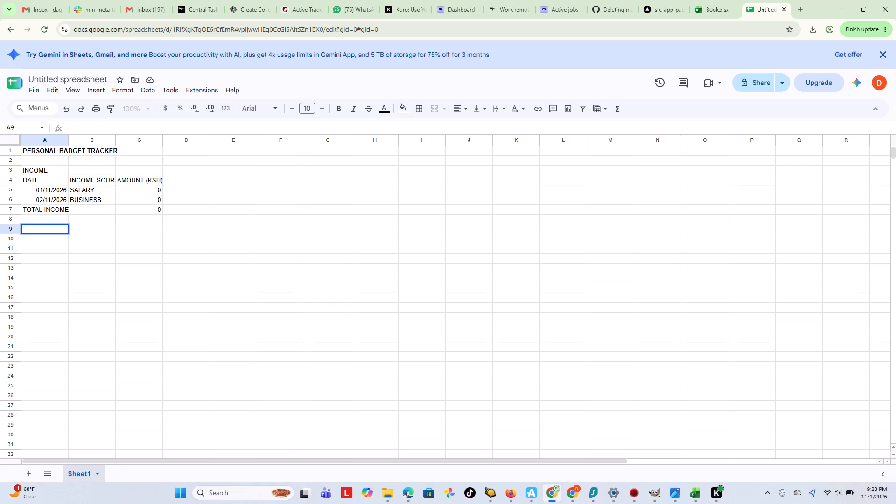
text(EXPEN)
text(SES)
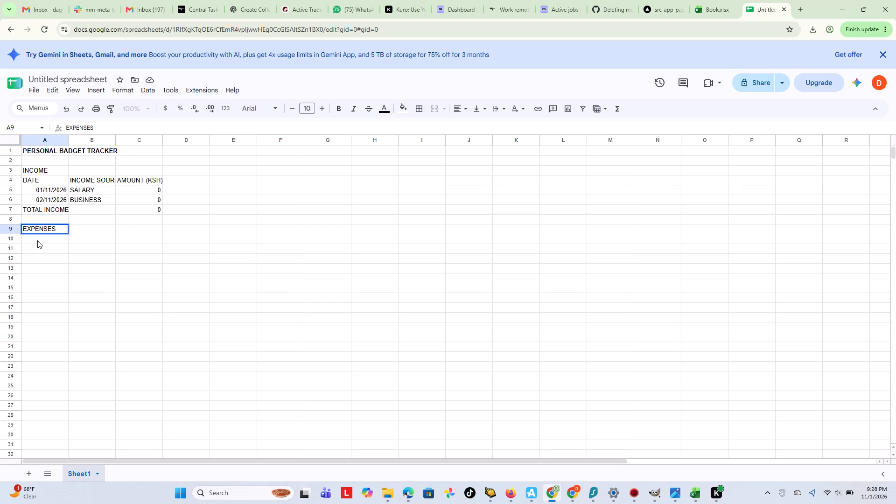
Enter the expense column headers DATE in cell A10 and EXPENSES CATEGORY in cell B10.
click(37, 240)
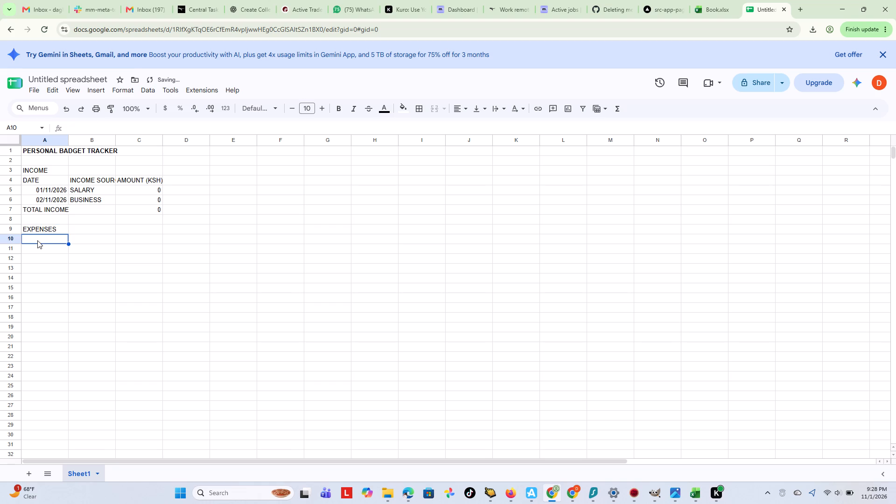
text(DATE)
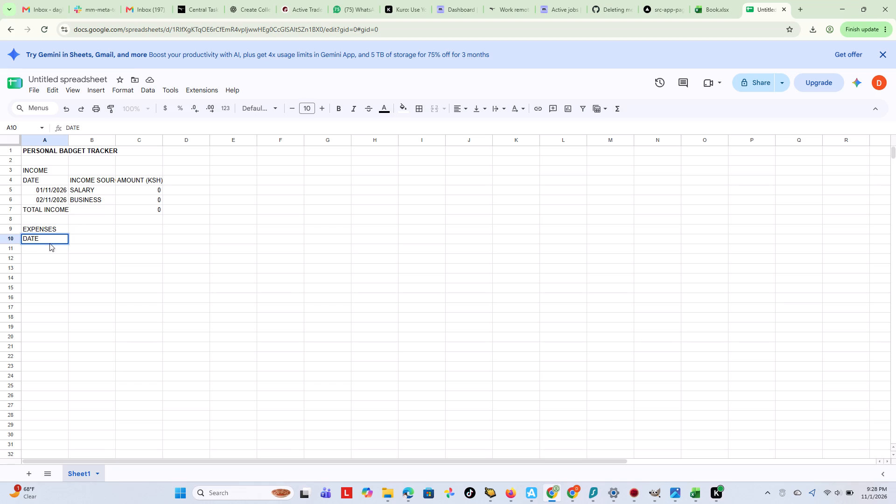
click(98, 239)
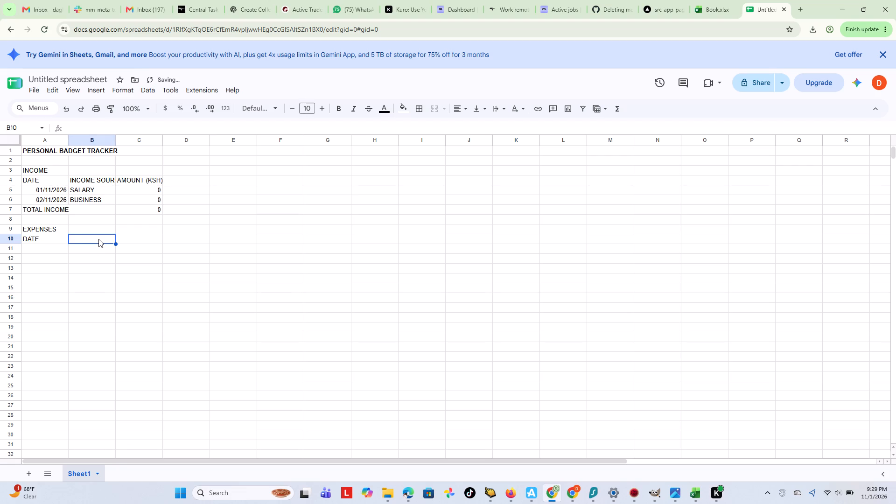
text(EXPENSES)
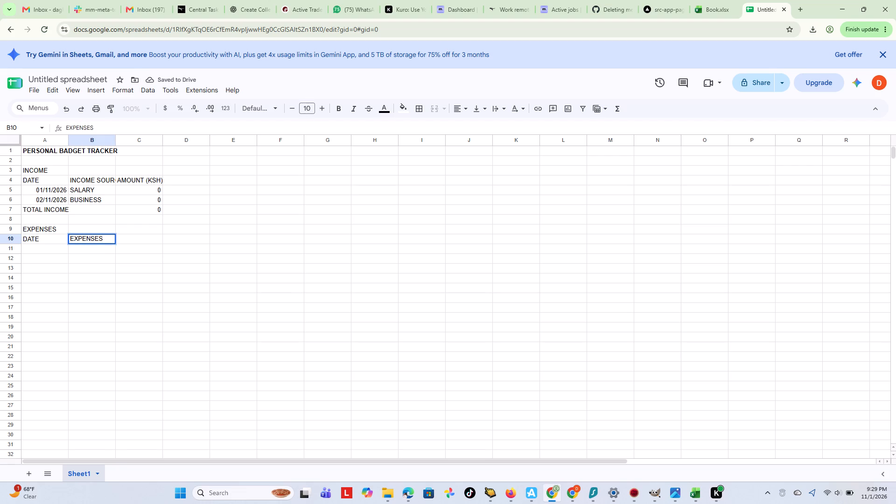
key(space)
text(CAT)
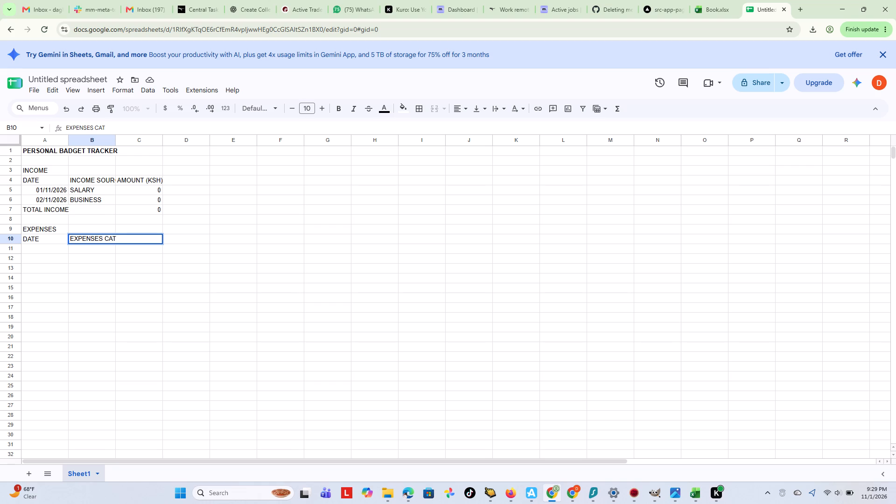
key(e)
text(GORY)
key(Return)
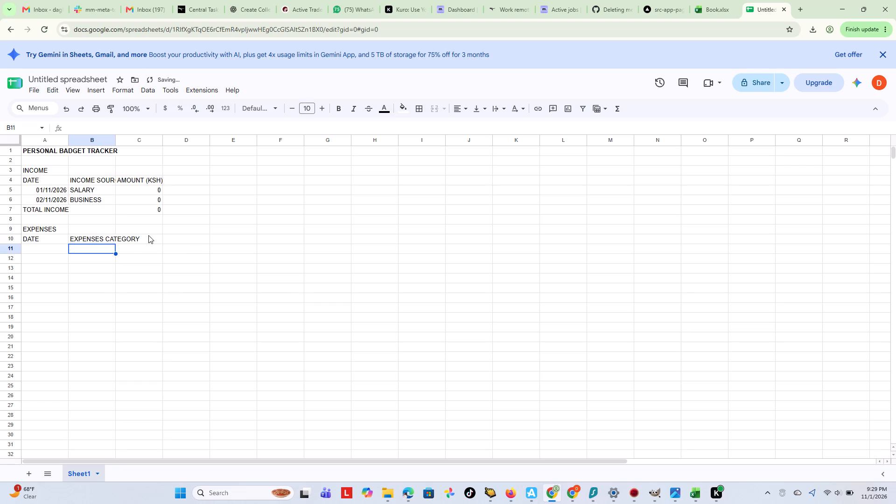
Enter the third expense column header, AMOUNT KSH, in cell C10.
click(148, 239)
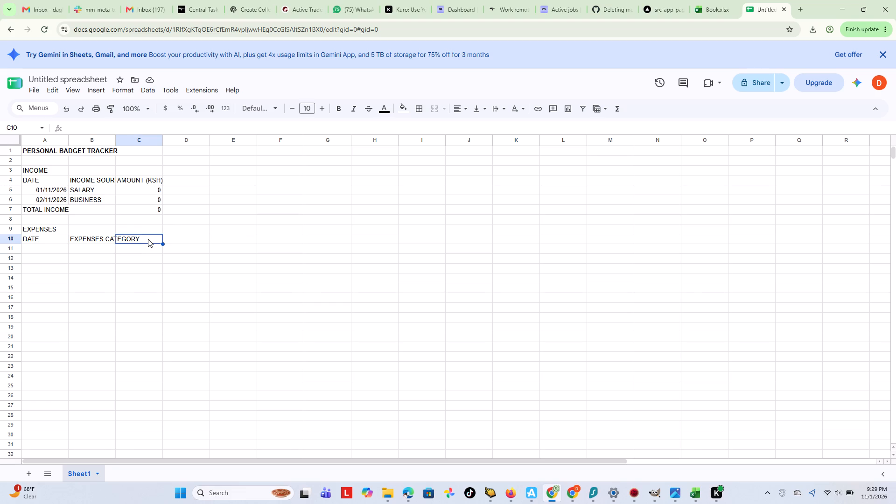
key(a)
text(MOUN)
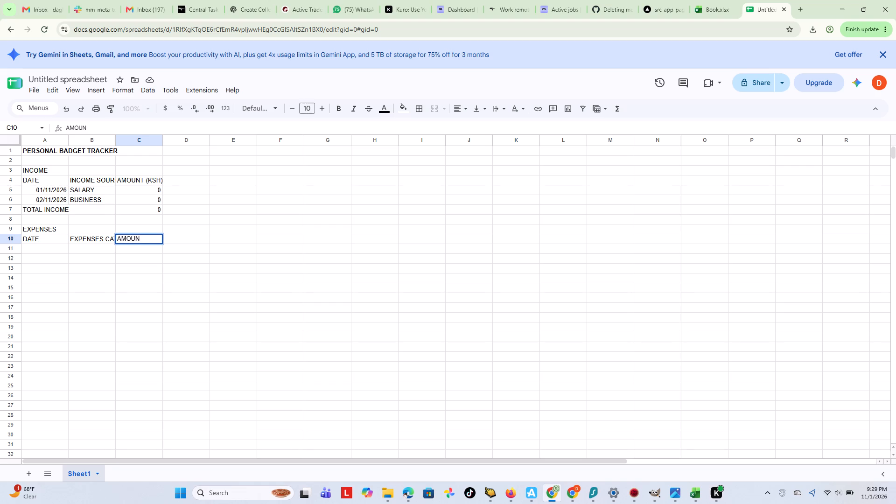
key(t)
key(space)
key(k)
text(SH)
key(Return)
click(106, 239)
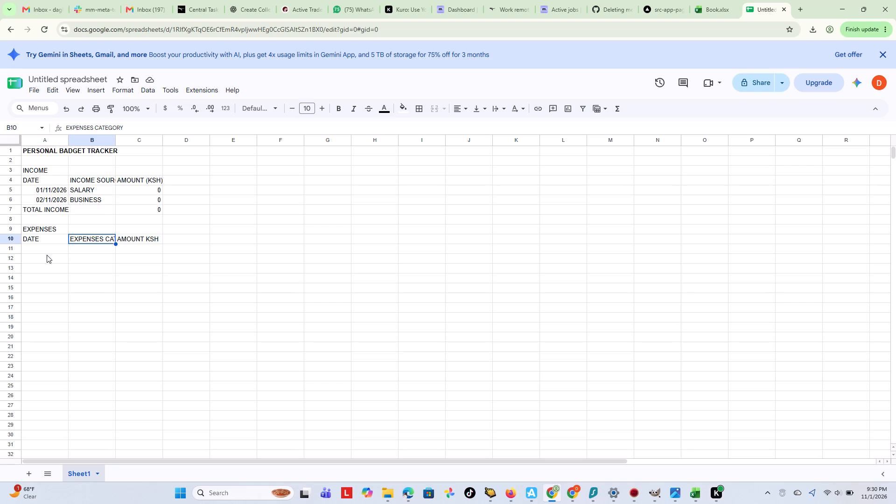
Enter the date 01/11/2026 for the first expense row in cell A11.
click(28, 254)
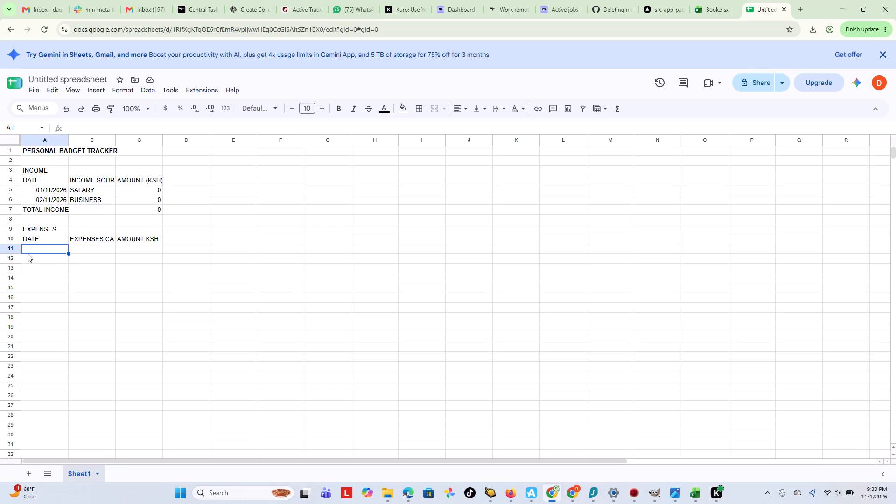
text(01)
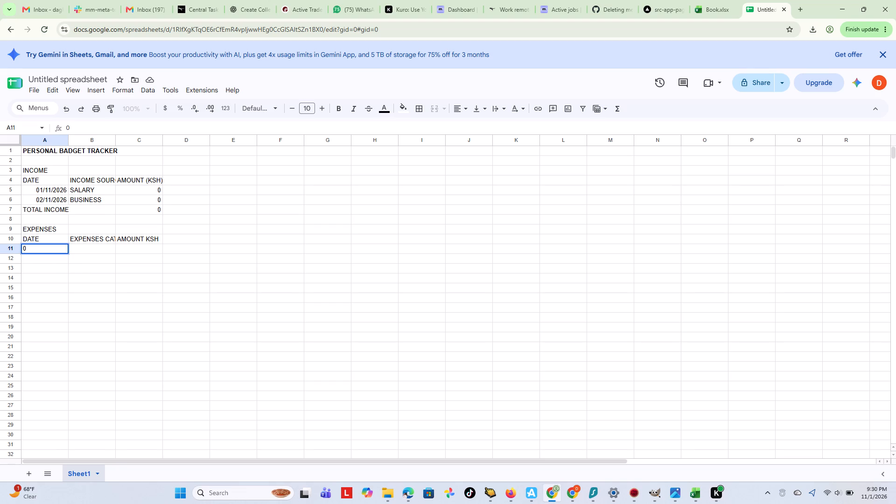
key(slash)
text(11.)
key(BackSpace)
key(slash)
text(2026)
click(95, 247)
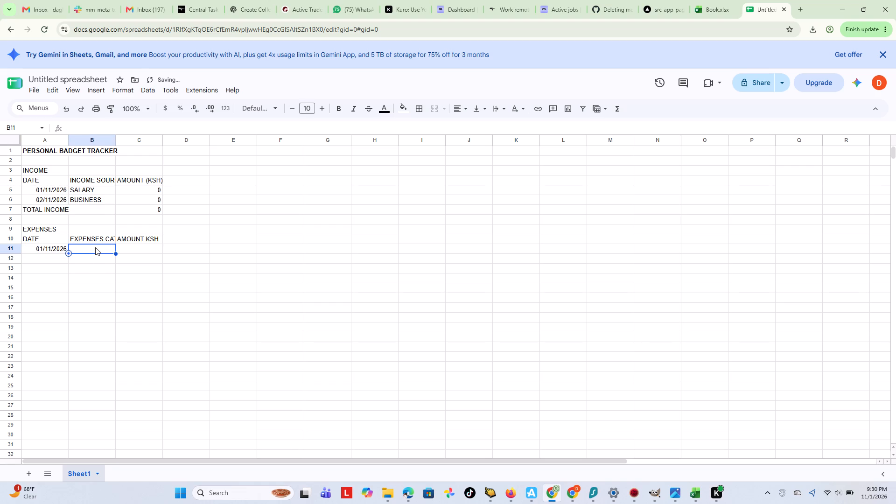
Complete the first expense row with category FOOD in cell B11 and amount 0 in cell C11.
text(FOOD)
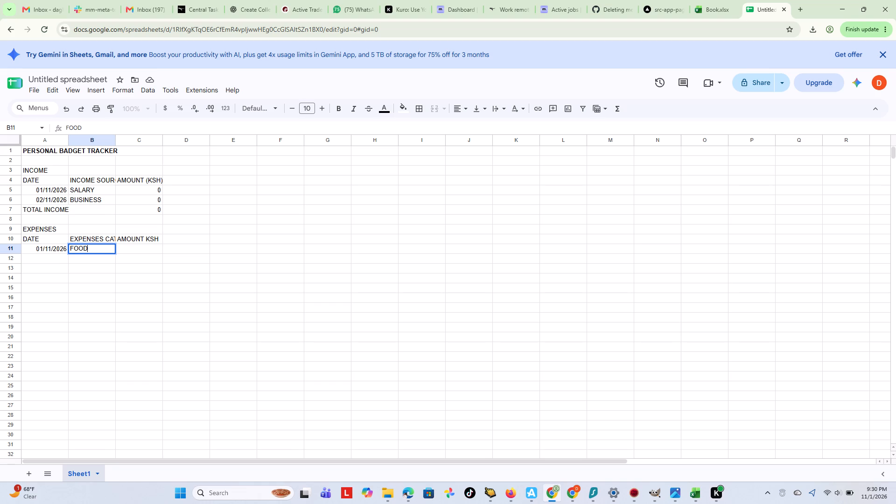
click(137, 247)
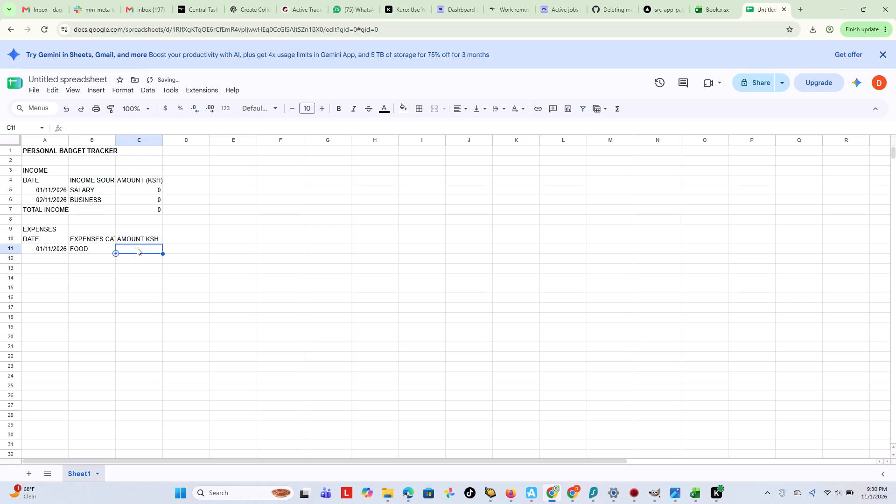
key(0)
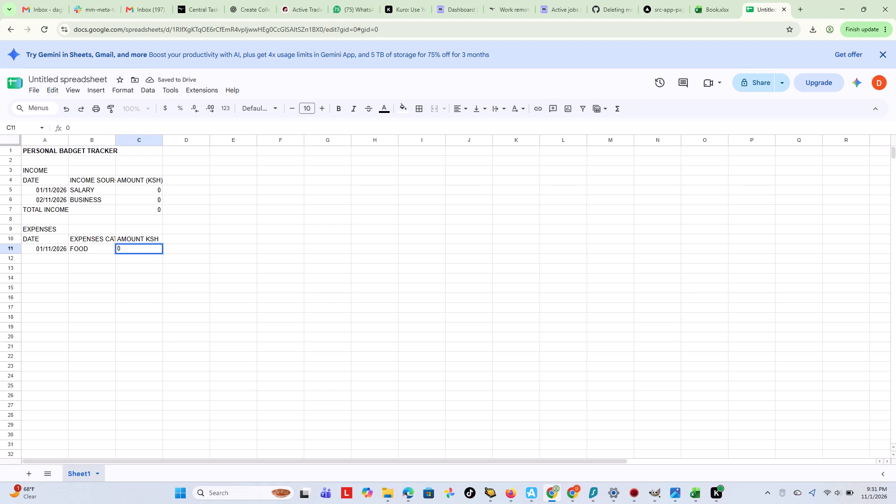
Fill the second expense row, row 12, with date 02/11/2026, category TRANSPORT and amount 0.
click(40, 259)
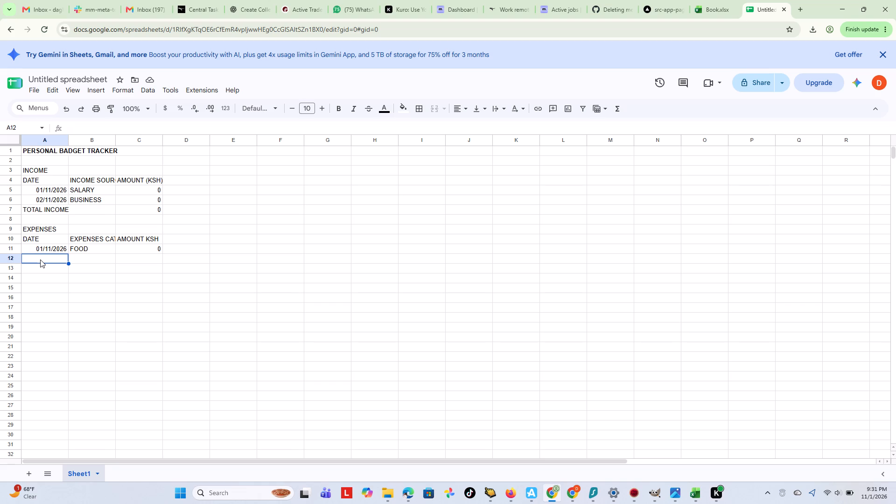
key(0)
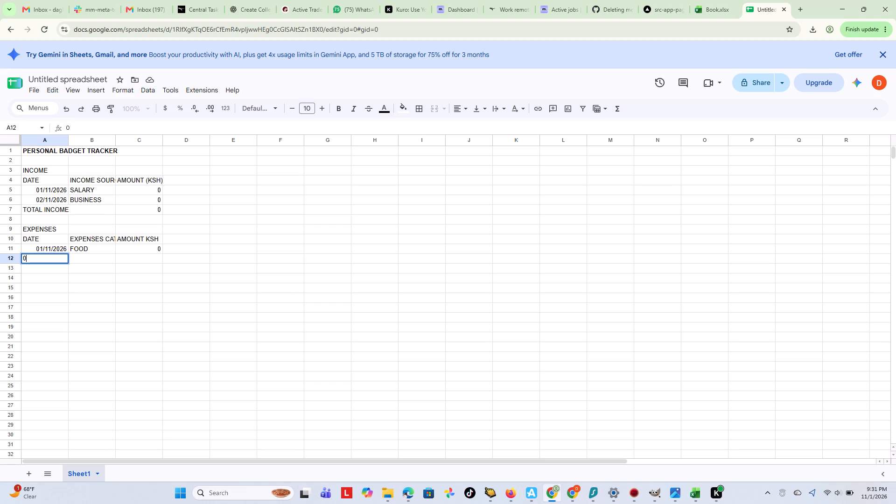
text(2/)
text(11)
text(/2026)
click(84, 259)
text(TRANS)
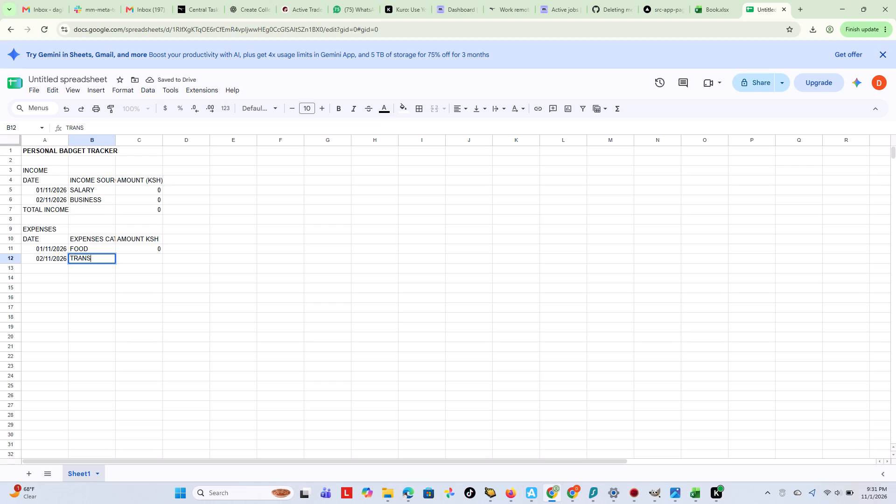
text(PORT)
click(146, 259)
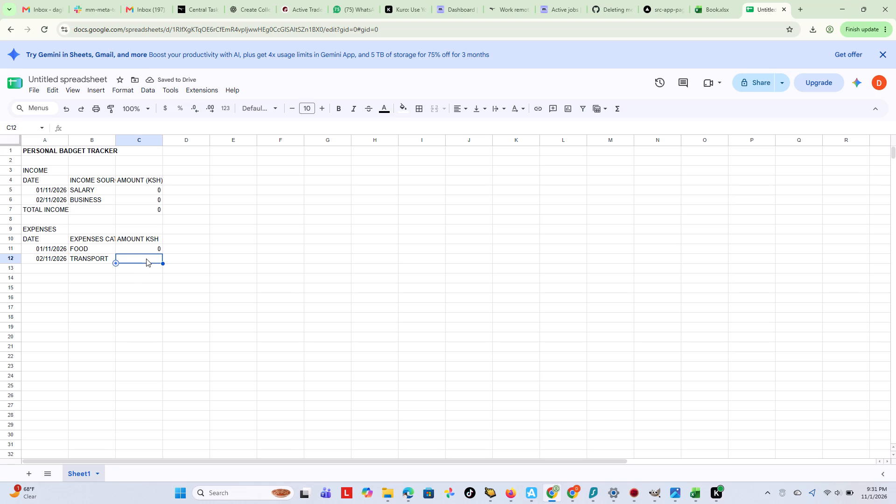
key(0)
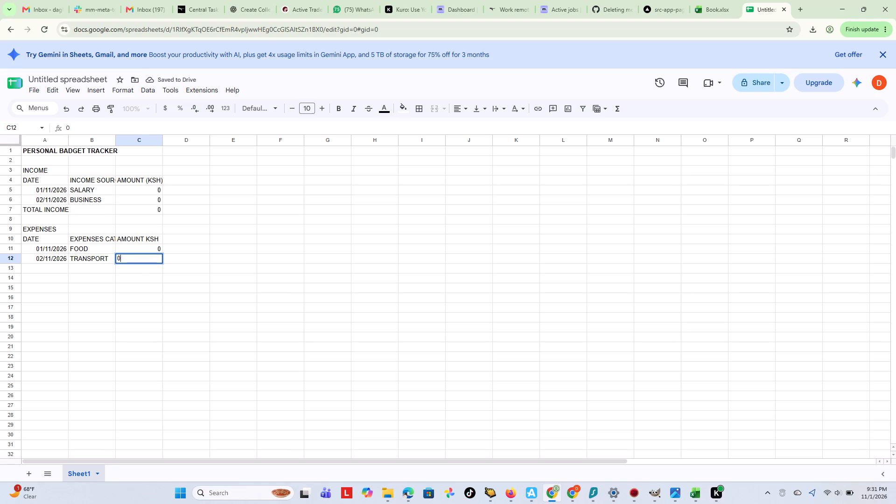
key(Return)
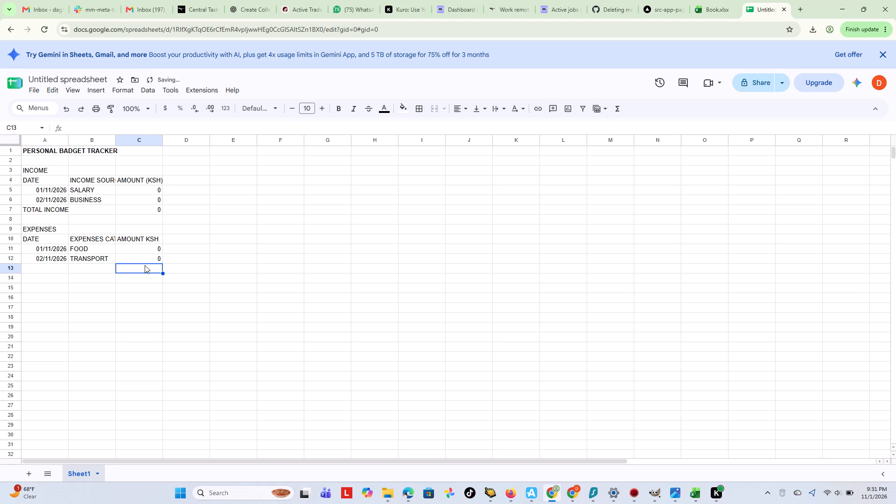
Enter the label TOTAL EXPENSES in cell A13 below the expense rows.
click(45, 272)
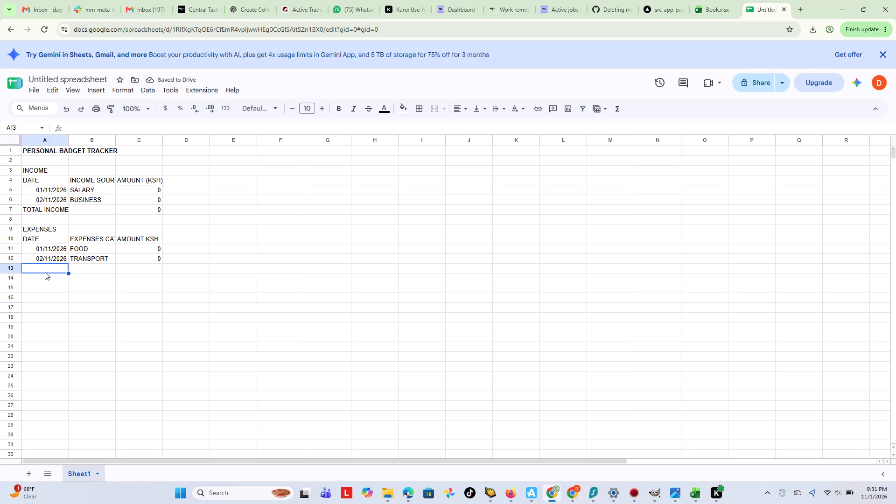
text(TOTAL)
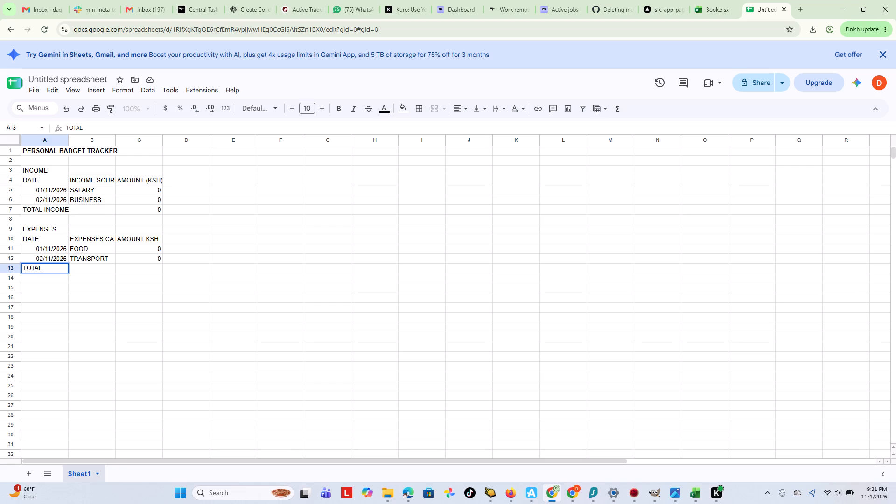
key(space)
text(E)
text(XP)
text(ENSES)
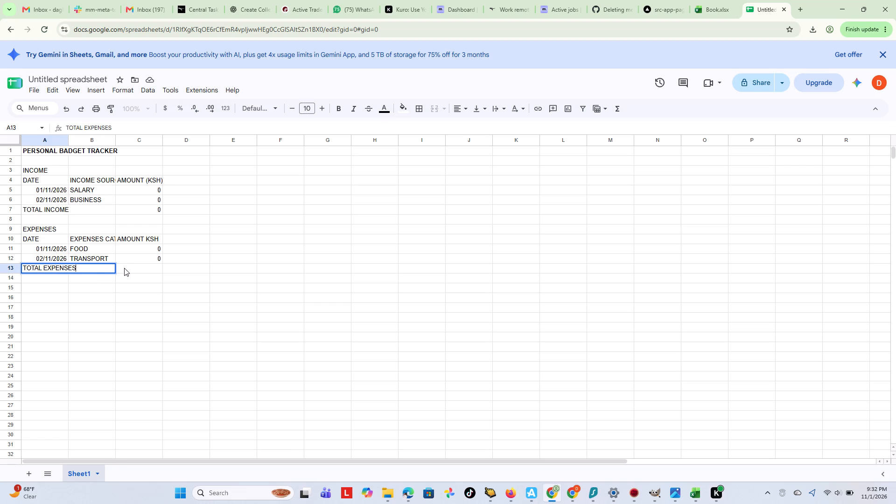
Total the expense amounts in cell C13 with the formula =SUM(C11:C12).
click(146, 266)
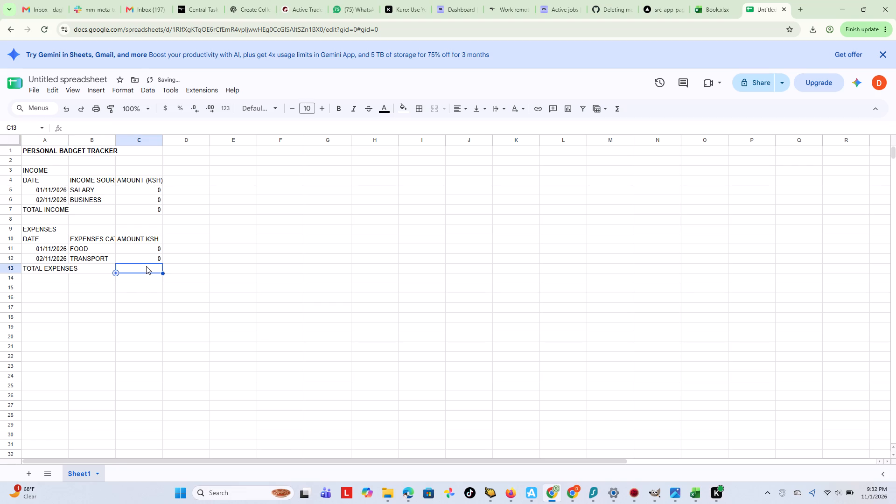
key(equal)
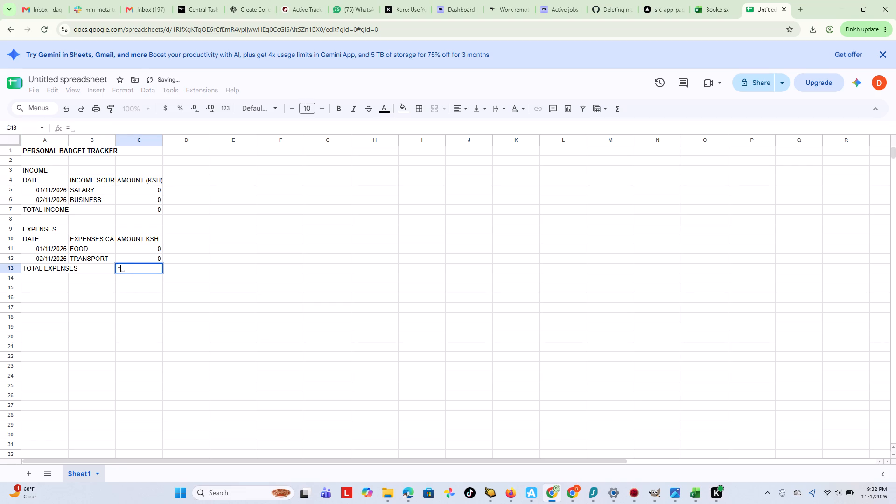
text(SUM)
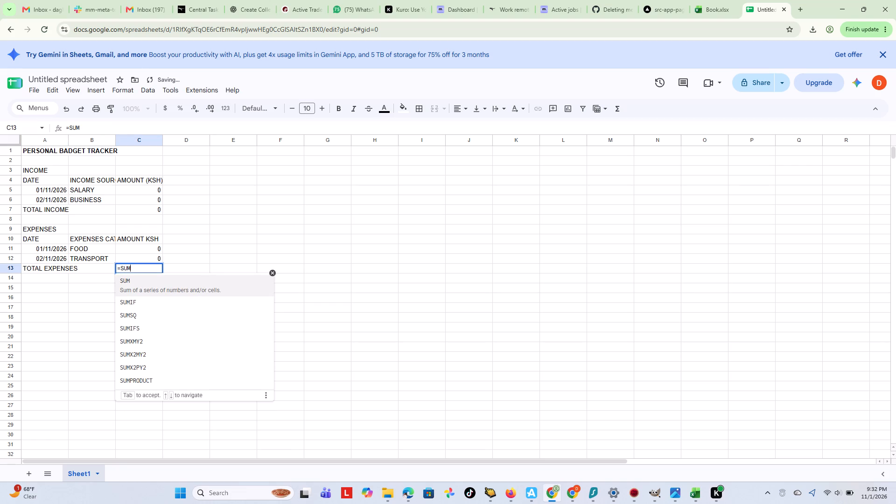
key(shift+parenleft)
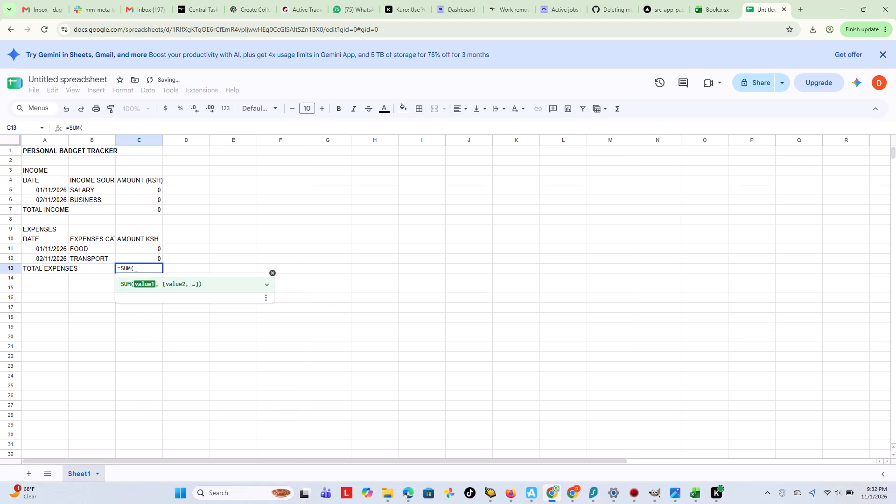
key(c)
text(11)
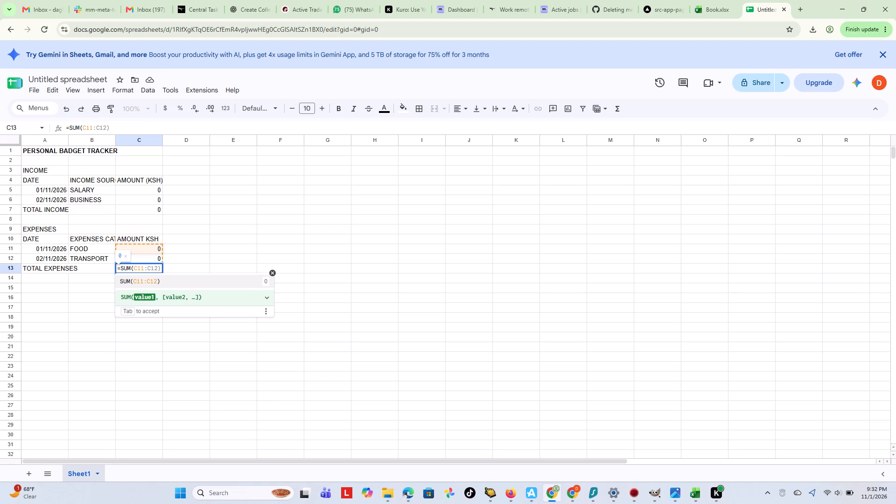
key(shift+colon)
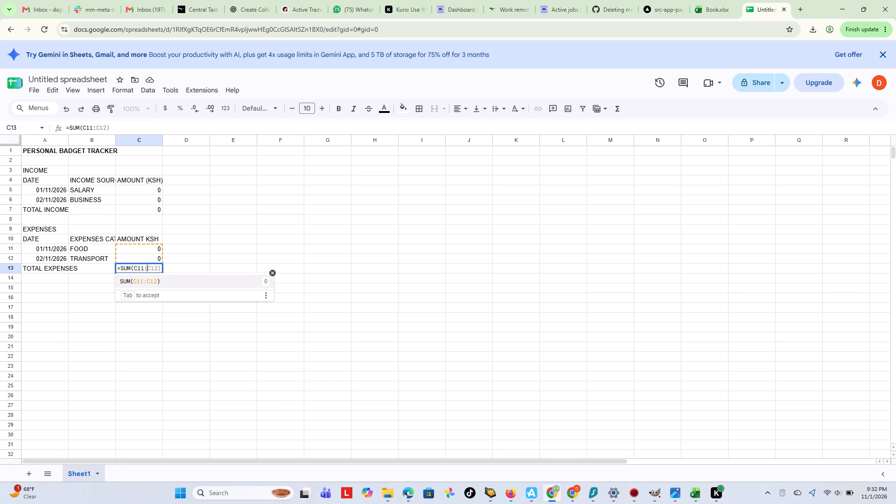
key(c)
text(12)
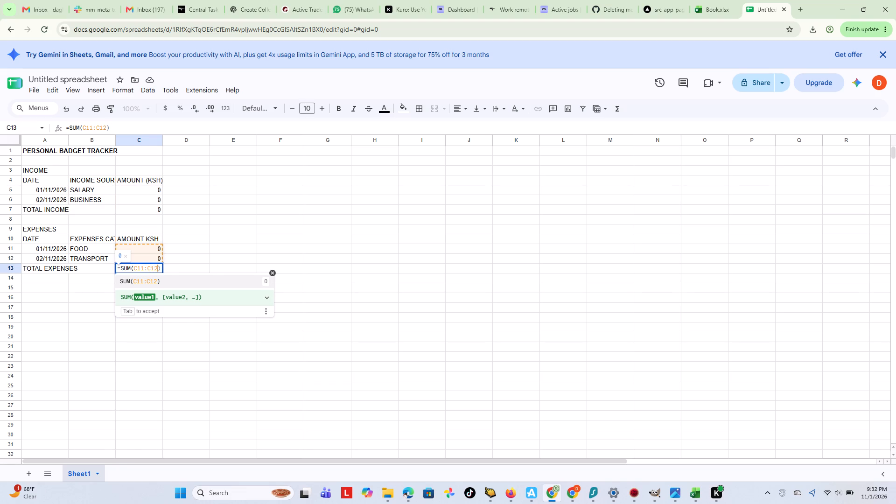
key(shift+parenright)
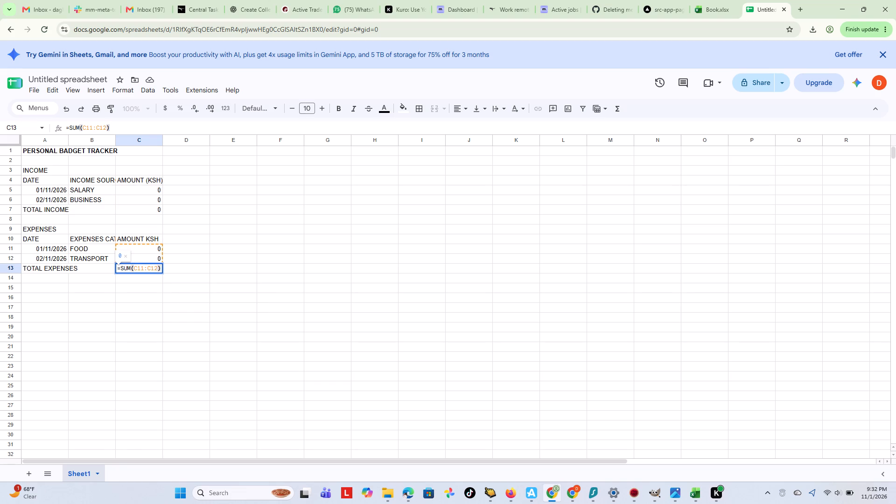
key(Return)
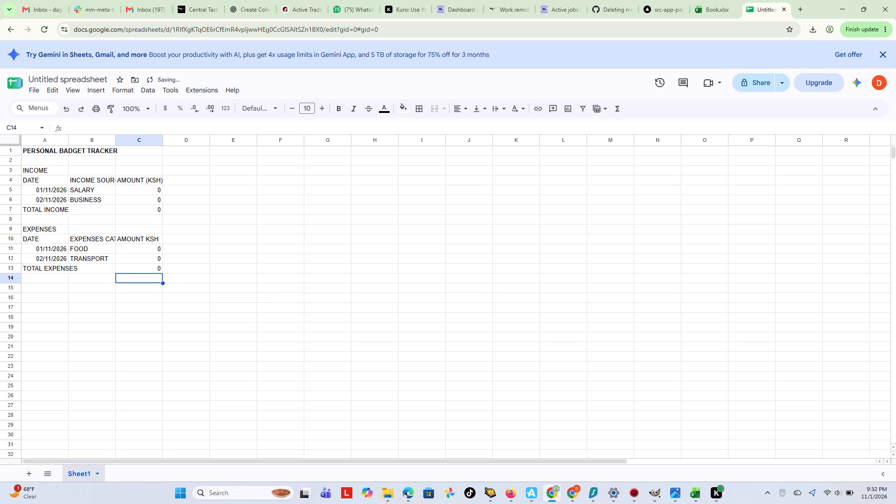
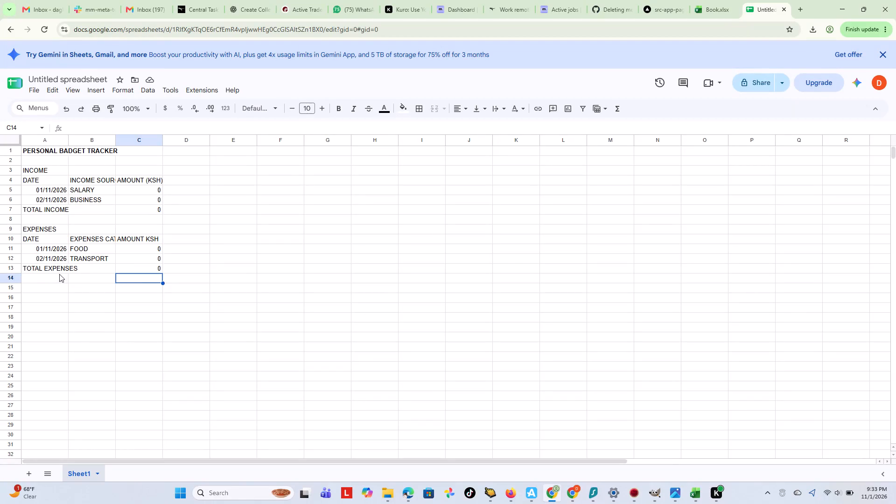
Enter the label REMAINING BALLANCE in cell A15, leaving a blank row below TOTAL EXPENSES.
click(45, 279)
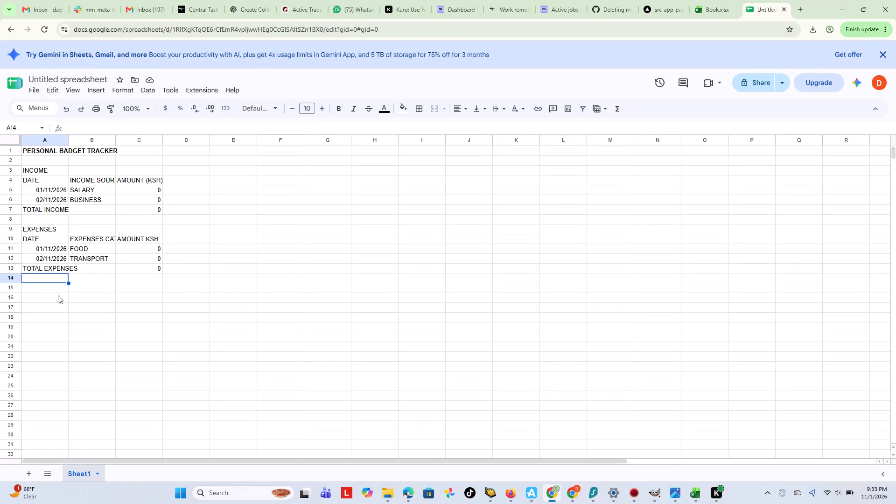
click(46, 288)
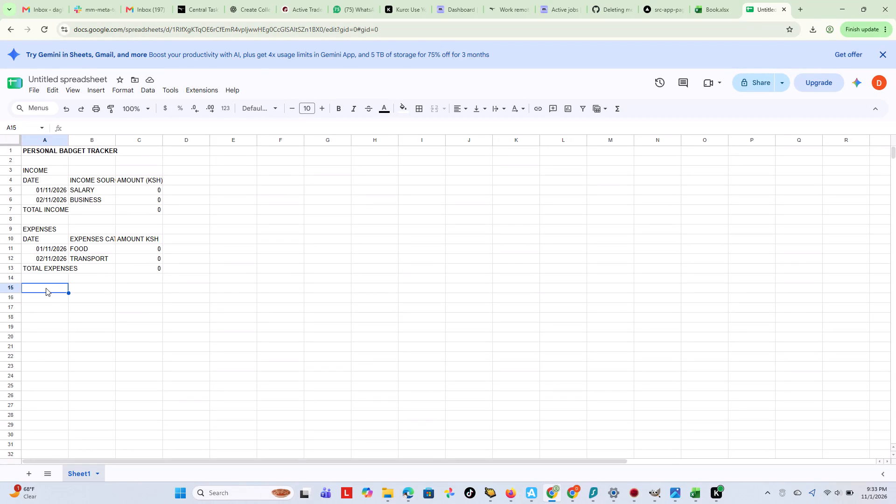
text(RE)
text(MAINING)
key(space)
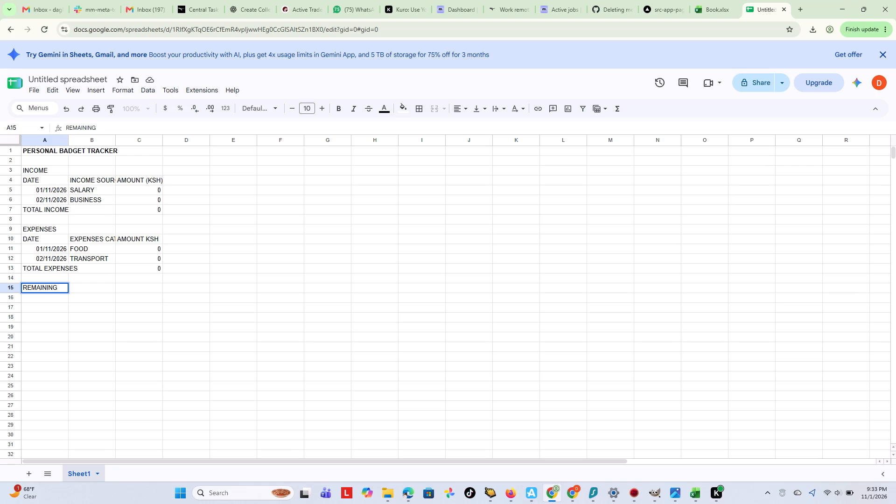
key(space)
text(BALLANCE)
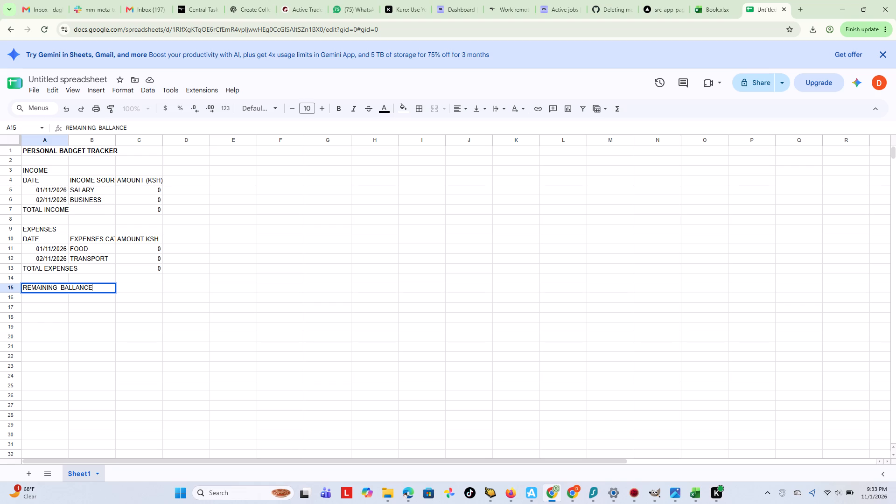
Calculate the remaining balance in cell C15 as total income minus total expenses with the formula =C7-C13.
click(155, 288)
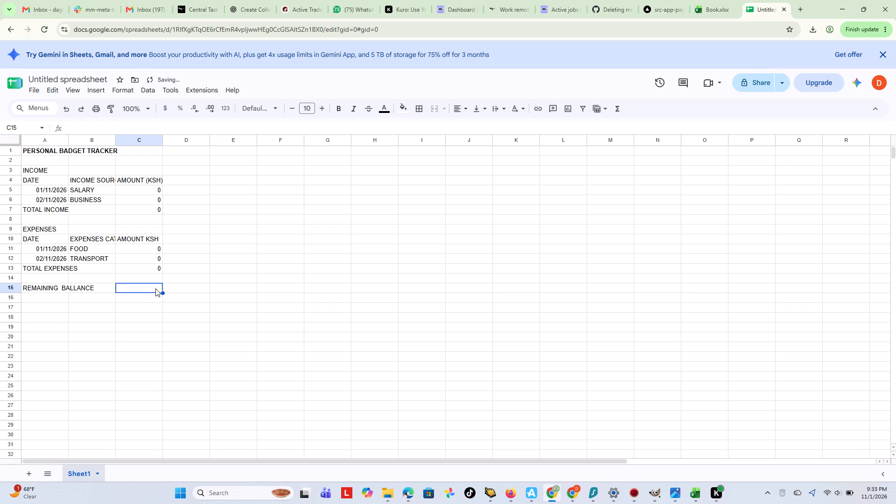
key(equal)
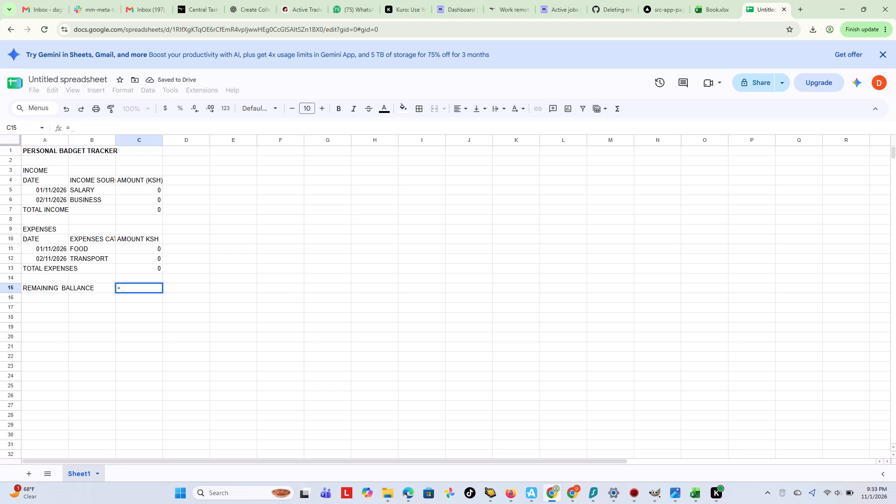
key(c)
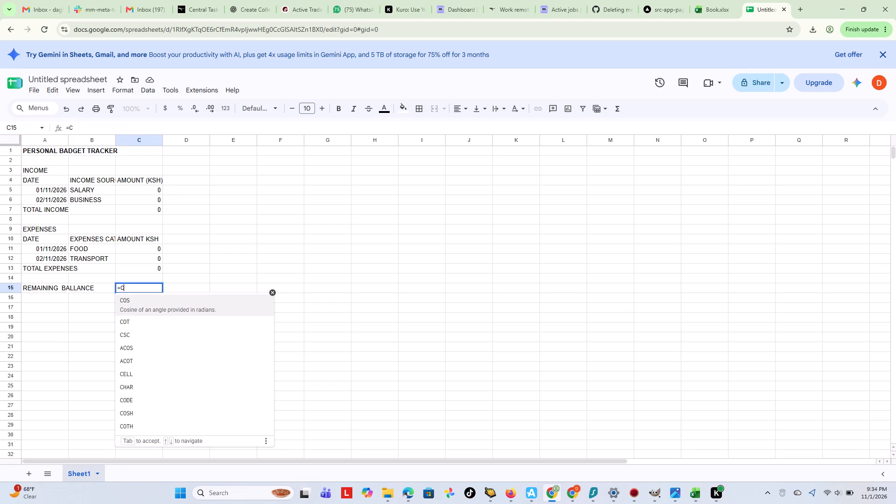
key(7)
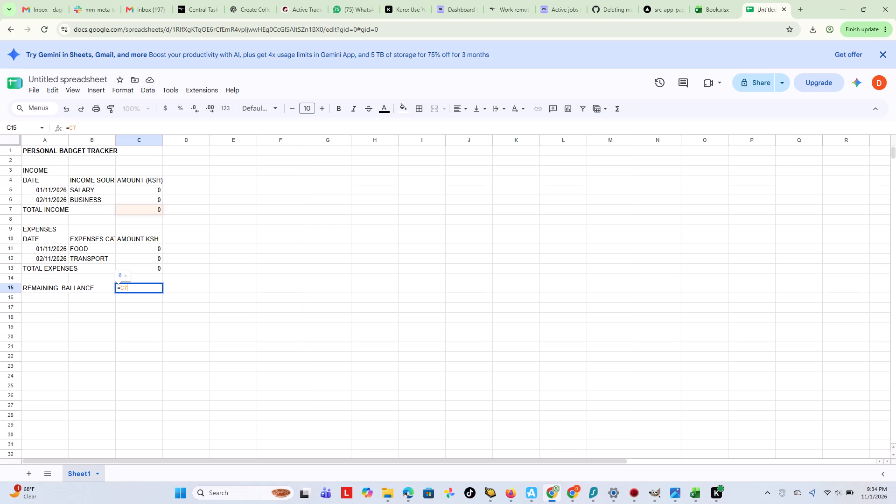
key(0)
key(BackSpace)
key(minus)
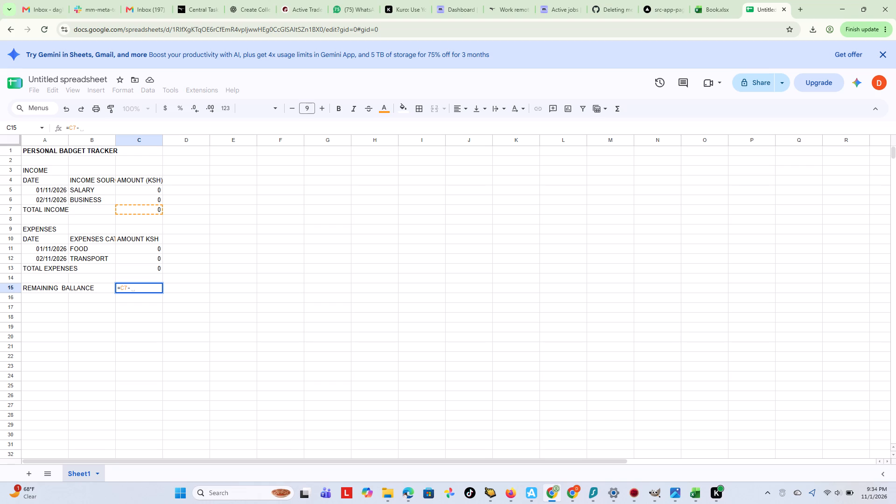
key(c)
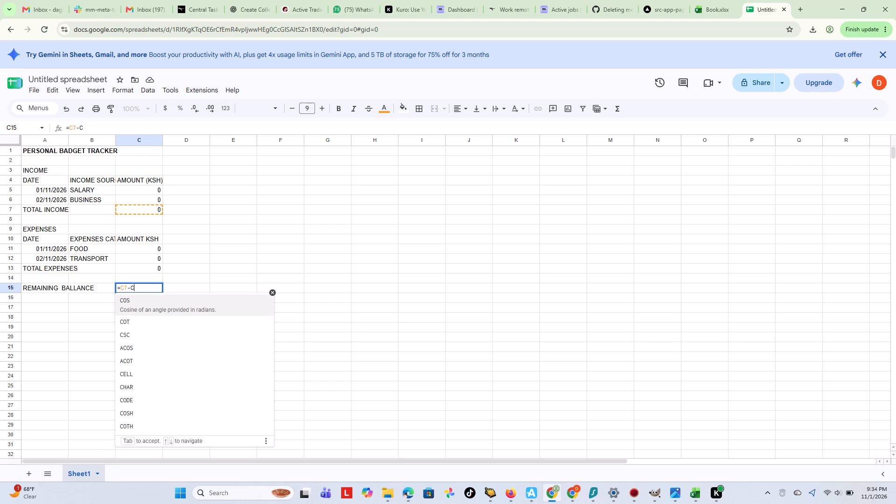
text(13)
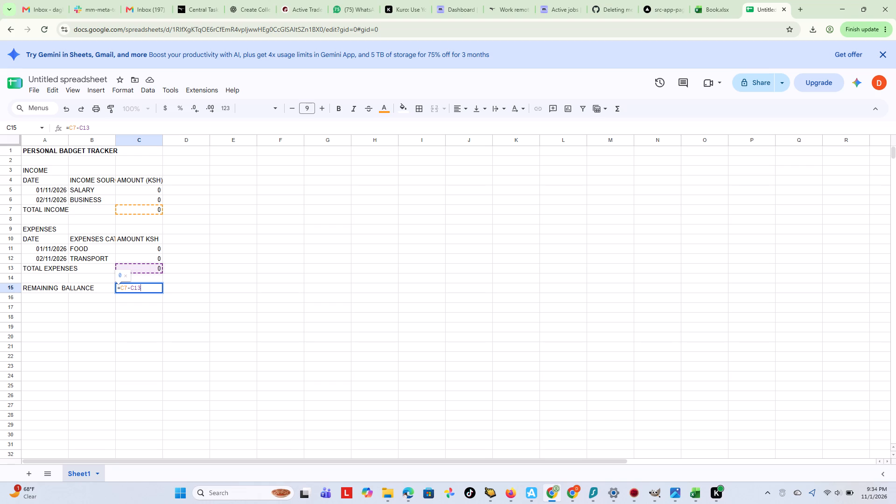
key(Return)
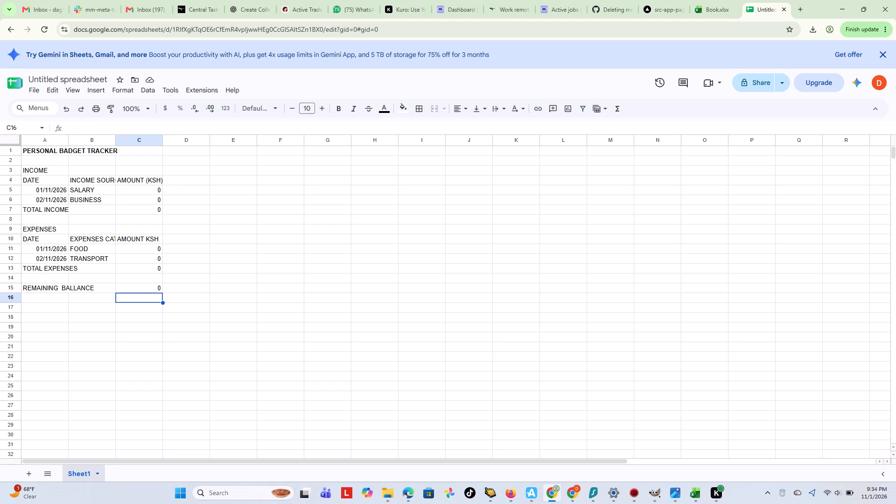
Start a savings section with the heading SAVINGS in A17 and the column headers SAVINGSGOAL in A18 and AMOUNT KSH in B18.
click(39, 309)
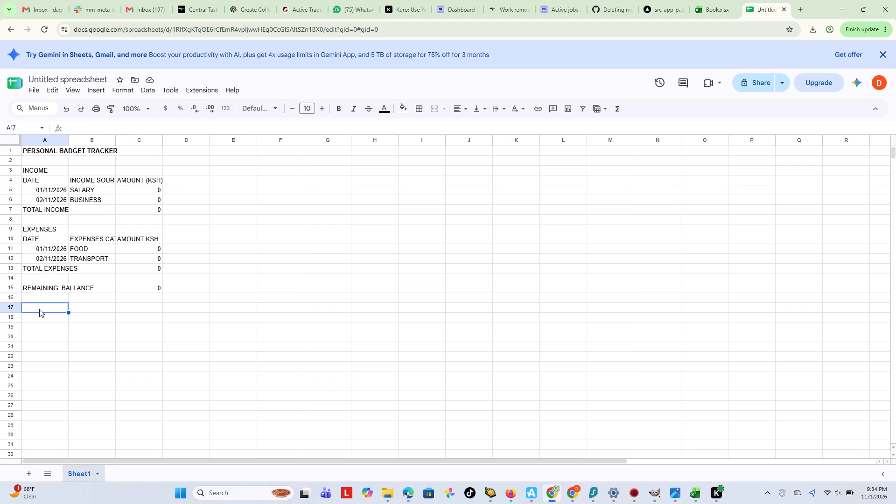
text(SAVINGS)
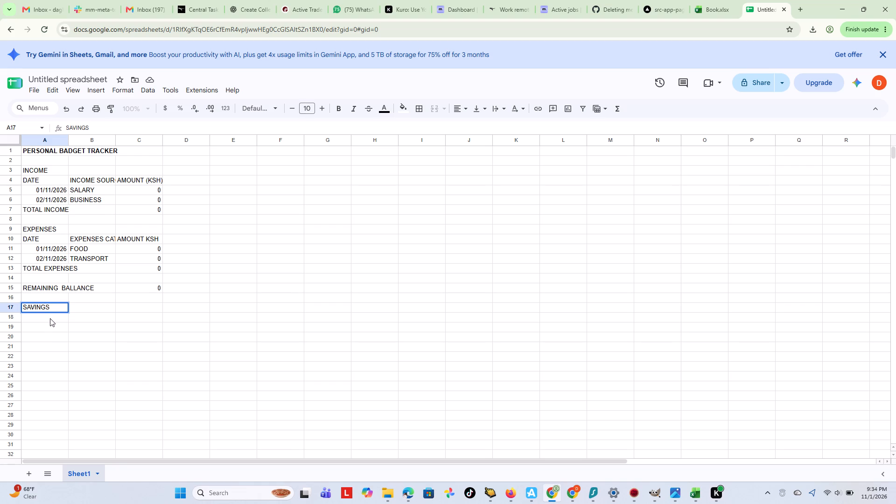
key(Return)
text(SAVINGS)
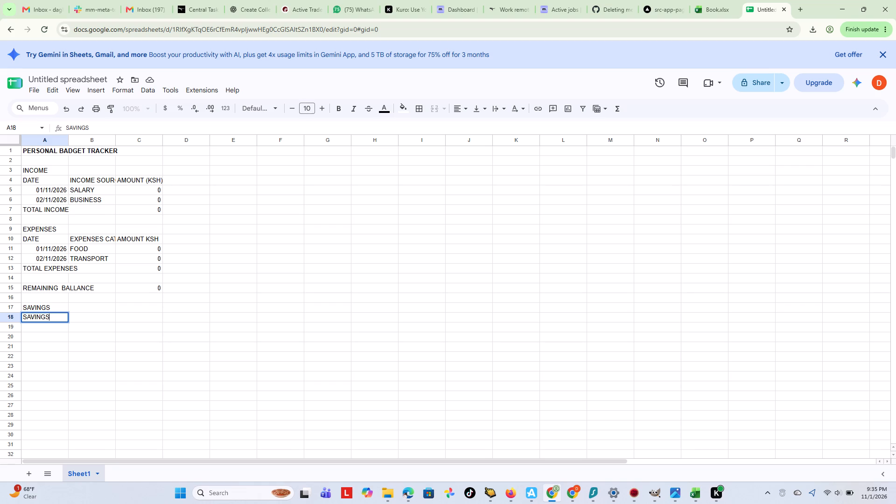
key(g)
text(OAL)
click(97, 315)
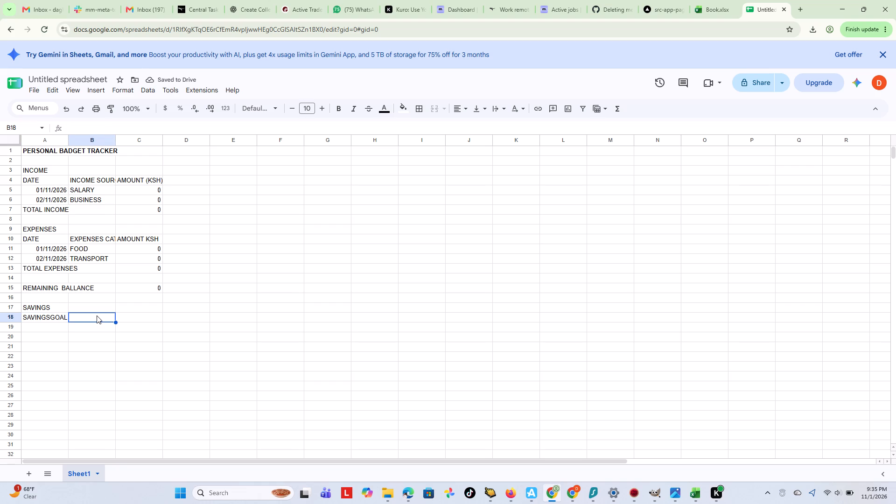
text(AMOUNT)
key(space)
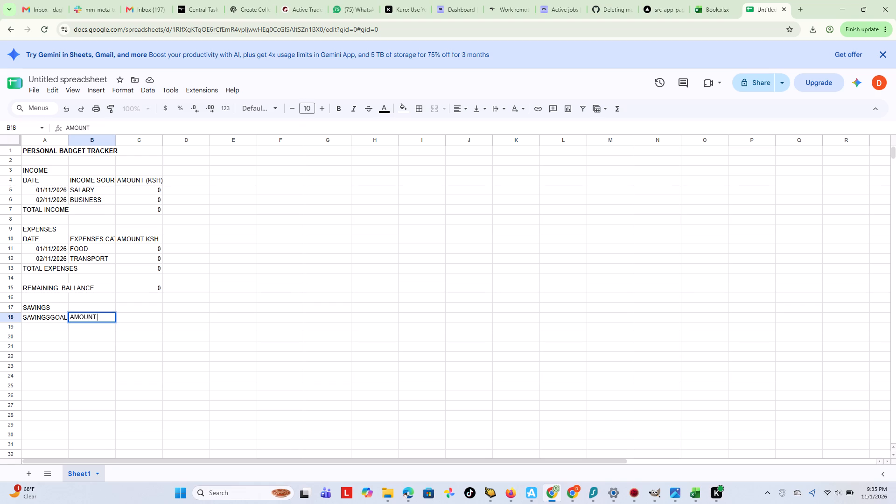
text(KSH)
key(Return)
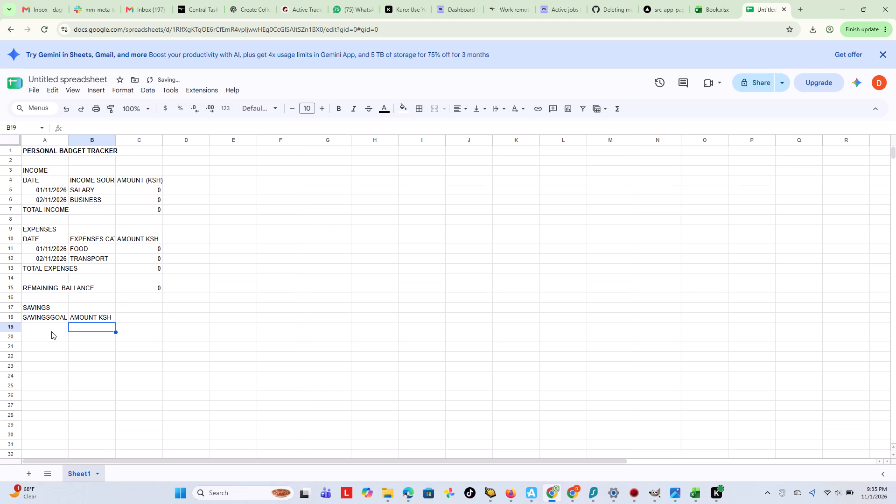
Fill row 19 of the savings section with the label MONTHLY SAVINGS GOAL in A19 and amount 0 in B19.
click(50, 331)
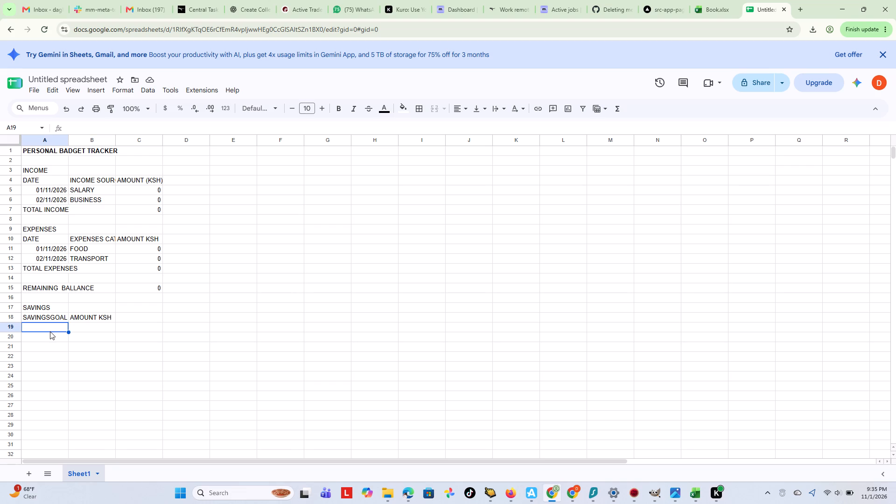
text(MON)
text(THLY)
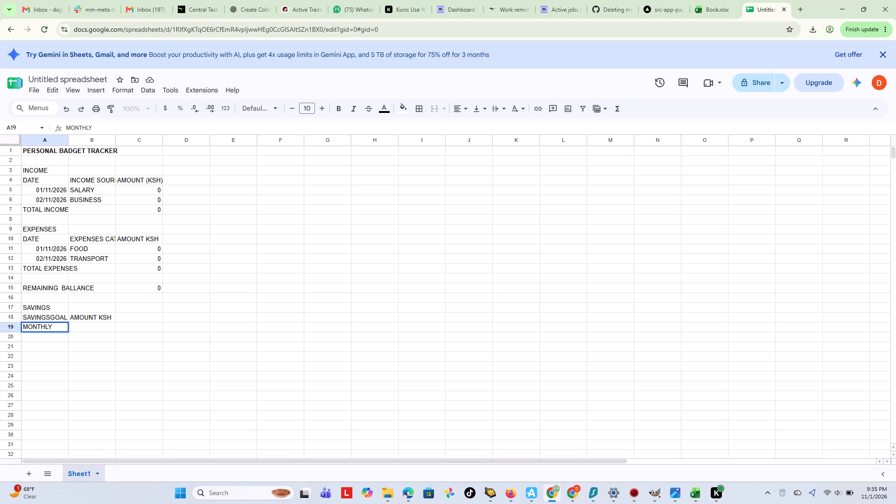
key(space)
text(SAVINGS)
key(space)
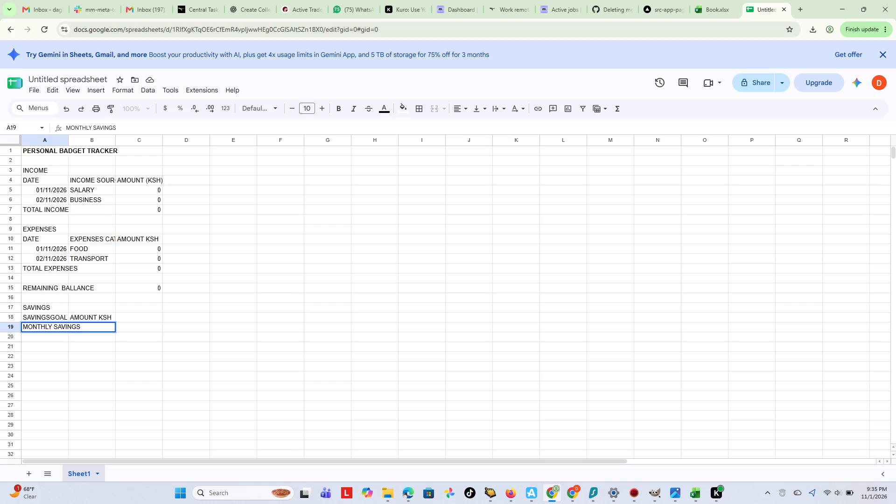
text(GOAL)
key(Return)
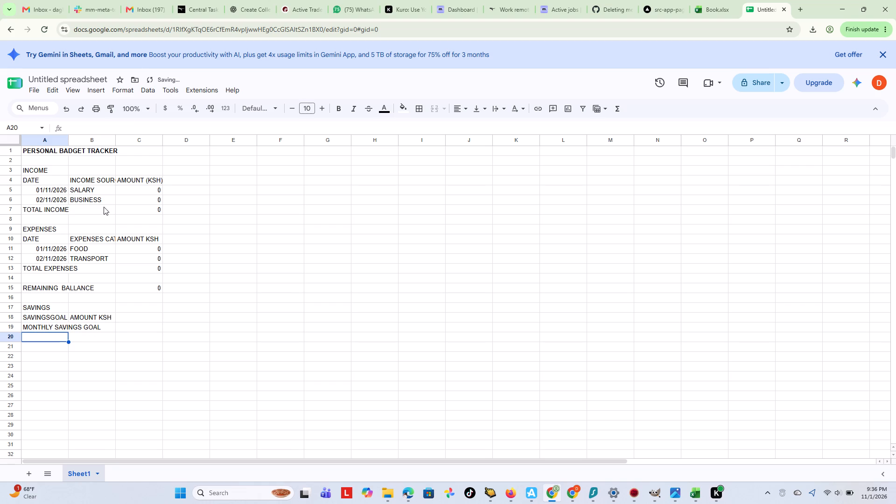
click(108, 329)
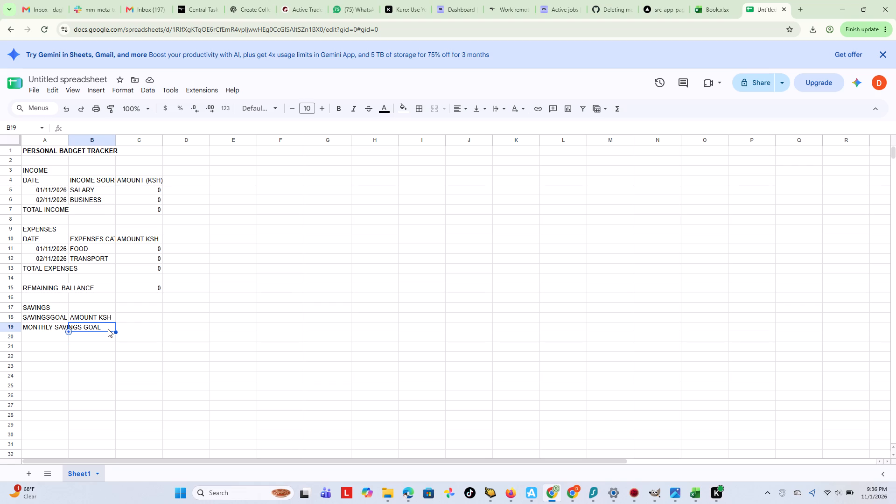
key(0)
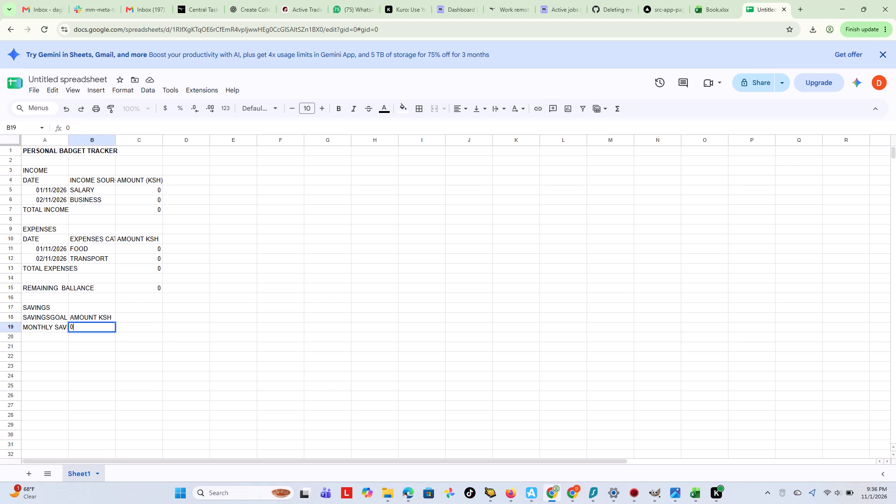
key(Return)
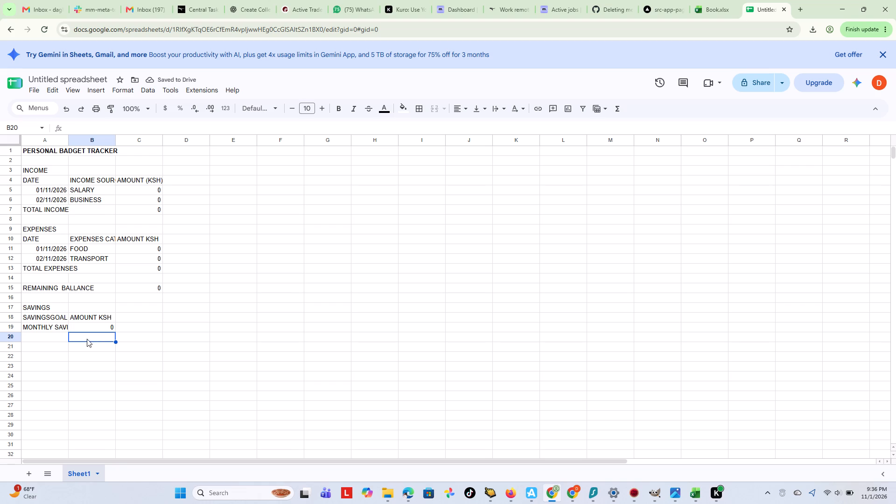
Fill row 20 of the savings section with the label ACTUAL SAVINGS in A20 and the formula =C15 in B20.
click(37, 336)
text(ACTUAL)
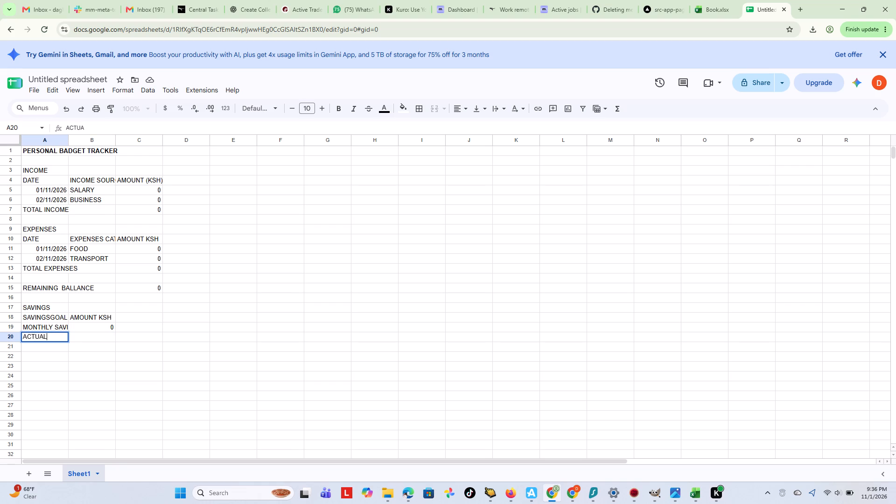
key(space)
text(SAVINGS)
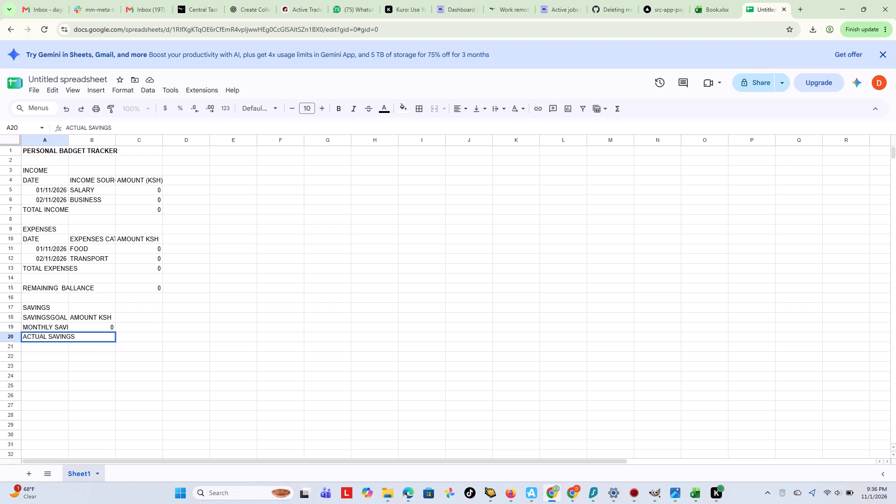
key(Return)
click(102, 335)
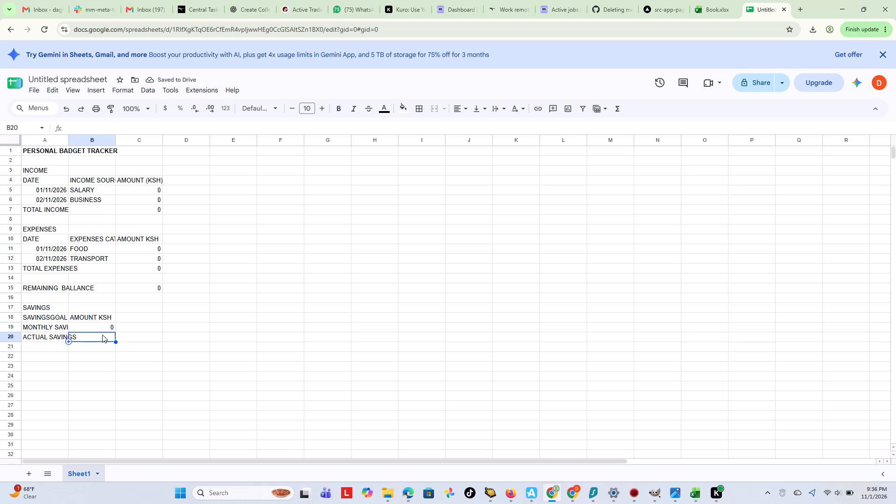
key(equal)
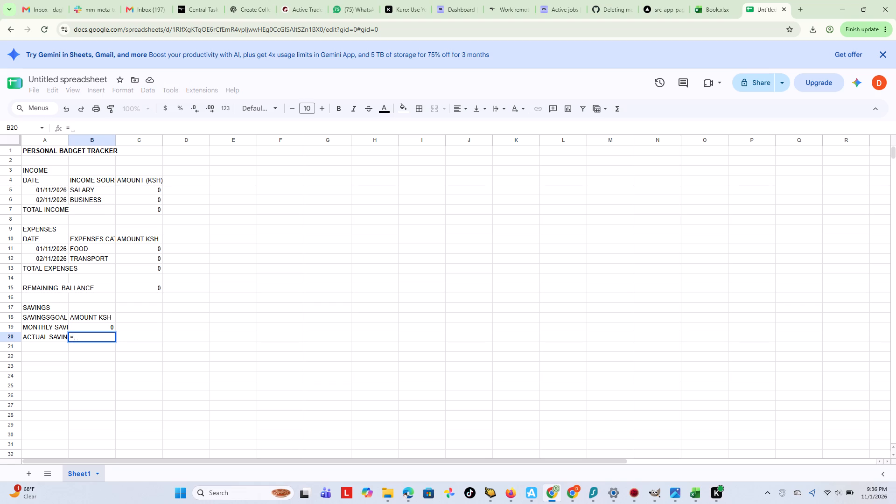
key(c)
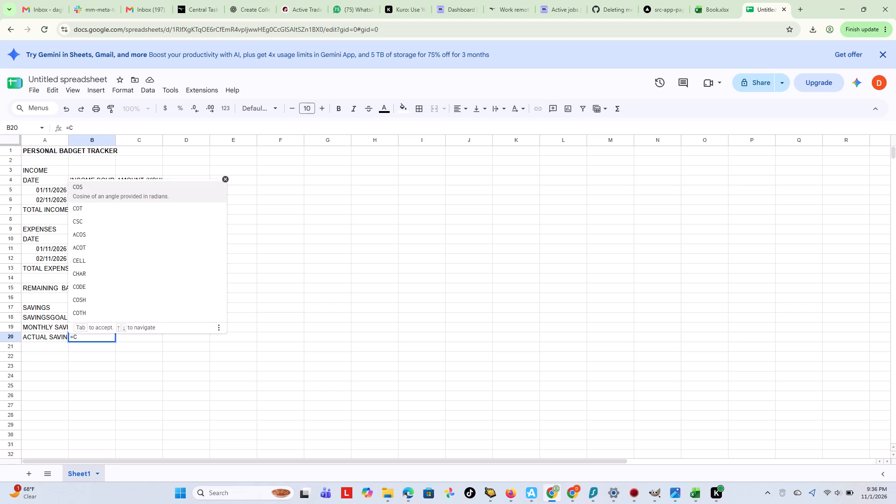
key(1)
key(5)
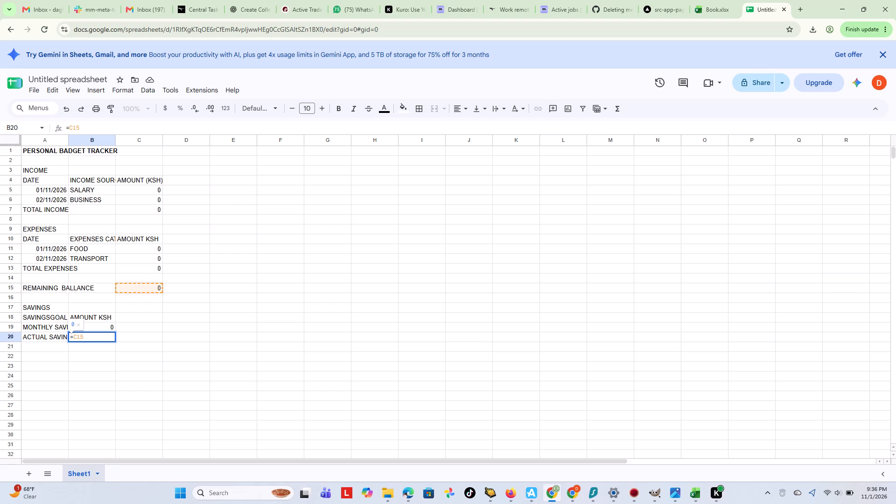
key(Return)
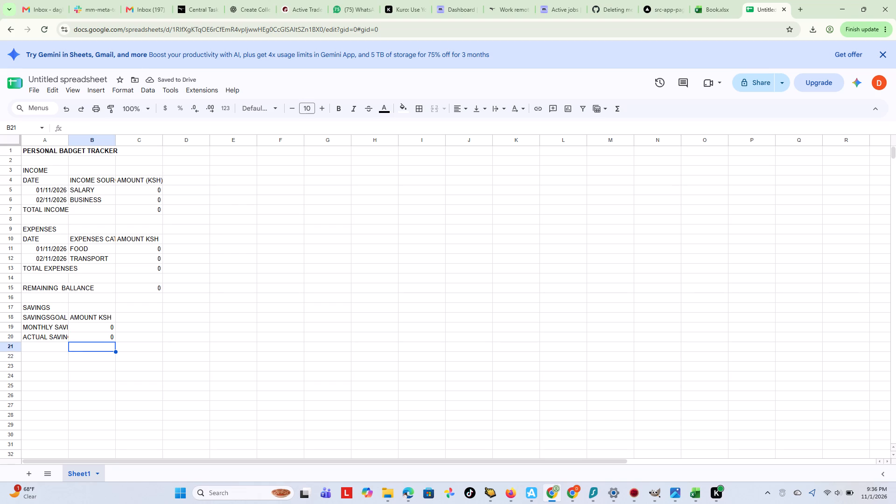
Enter the label SAVING PROGRESS in cell A21, directly below ACTUAL SAVINGS.
click(47, 348)
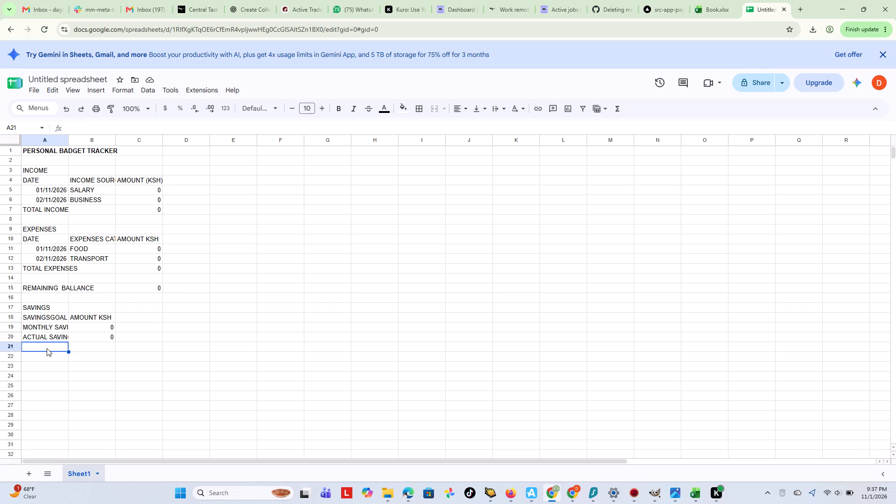
text(SAVING PROGRE)
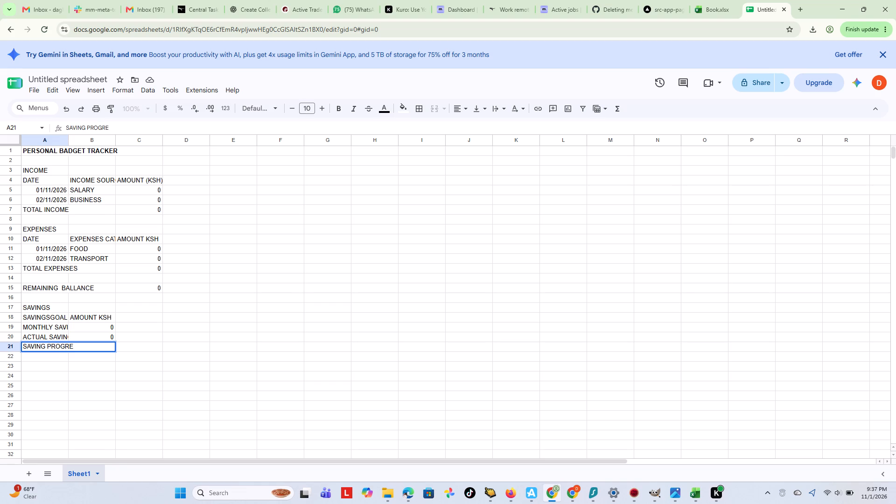
text(SS)
key(Return)
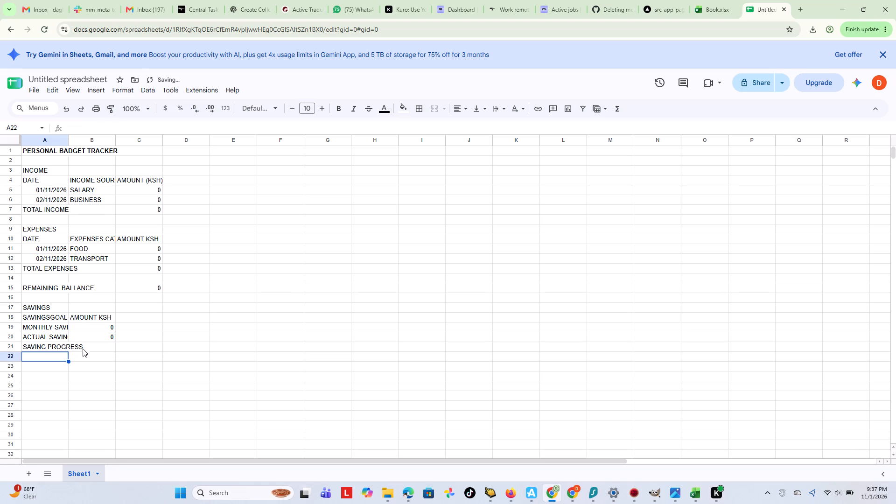
Calculate the saving progress in cell B21 as actual savings divided by the goal, guarding against zero, with =IF(B19=0,0,B20/B19).
click(101, 348)
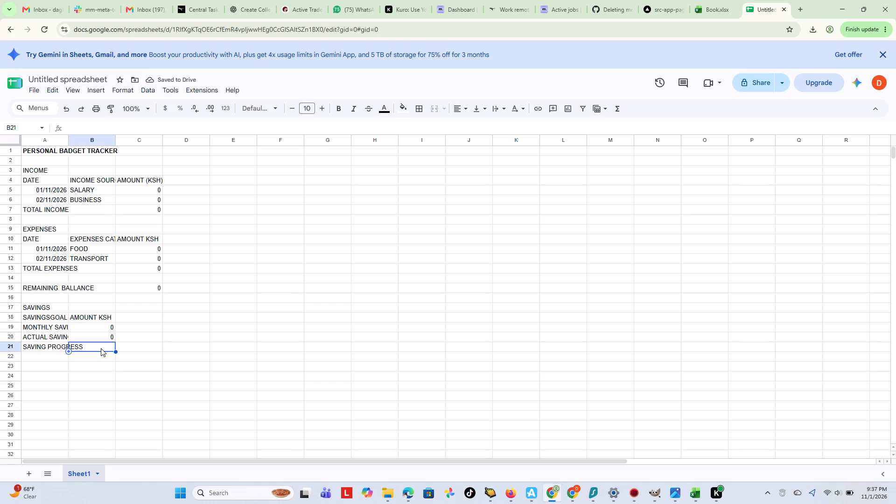
key(equal)
text(IF)
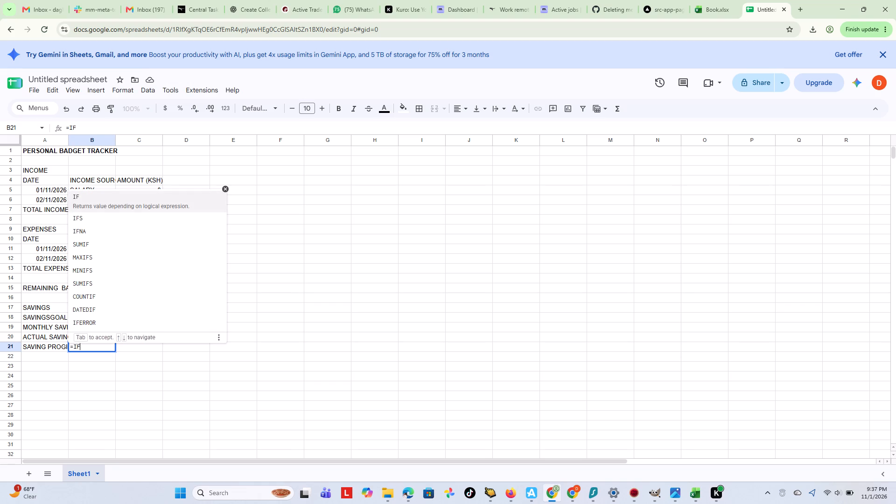
key(shift+parenleft)
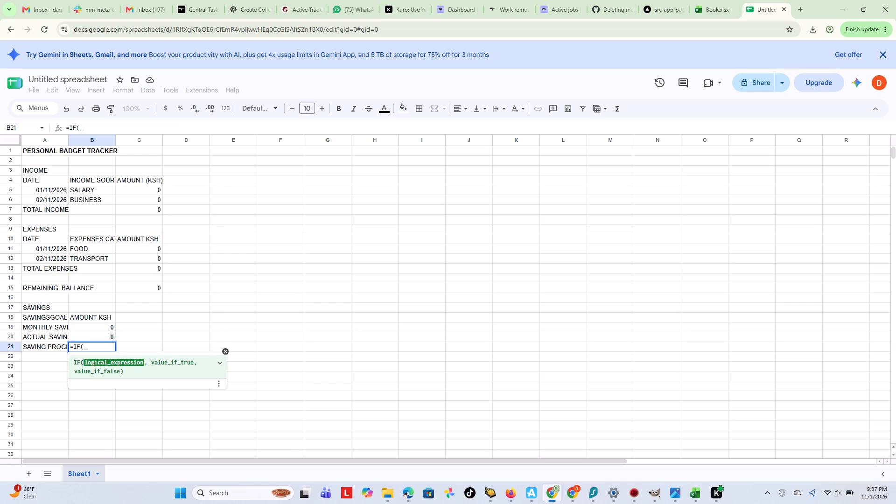
key(b)
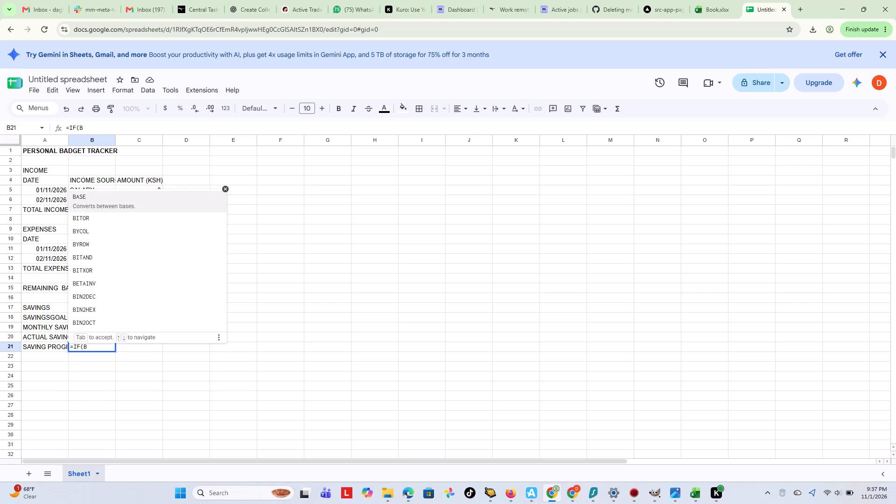
text(19)
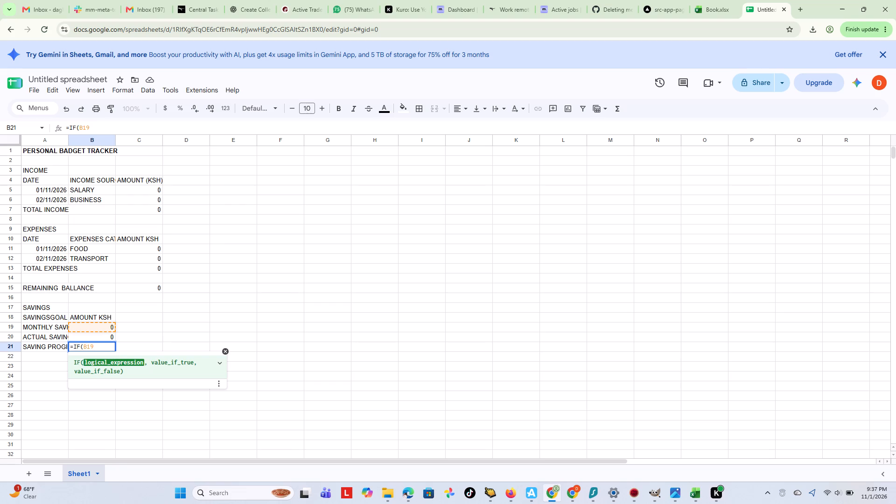
key(equal)
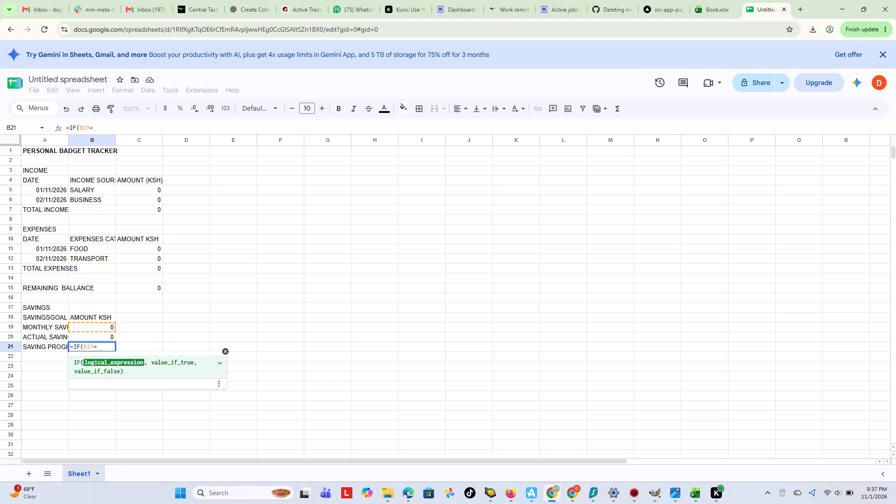
key(0)
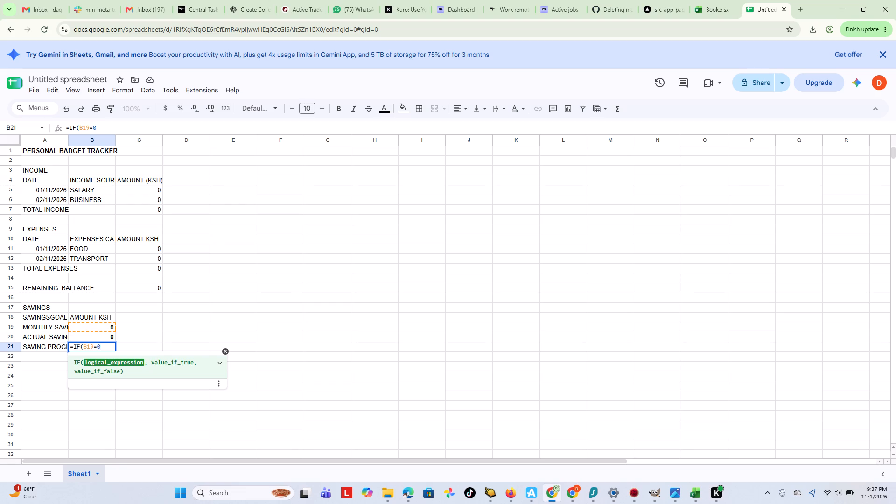
key(comma)
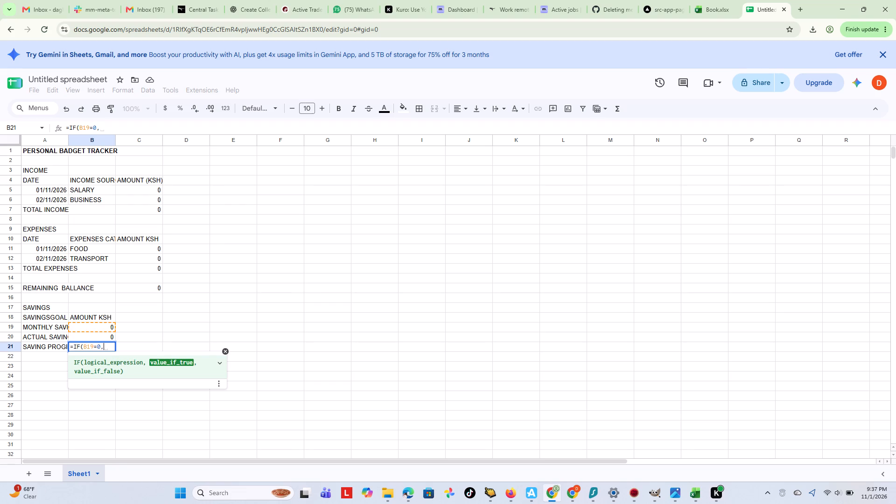
key(0)
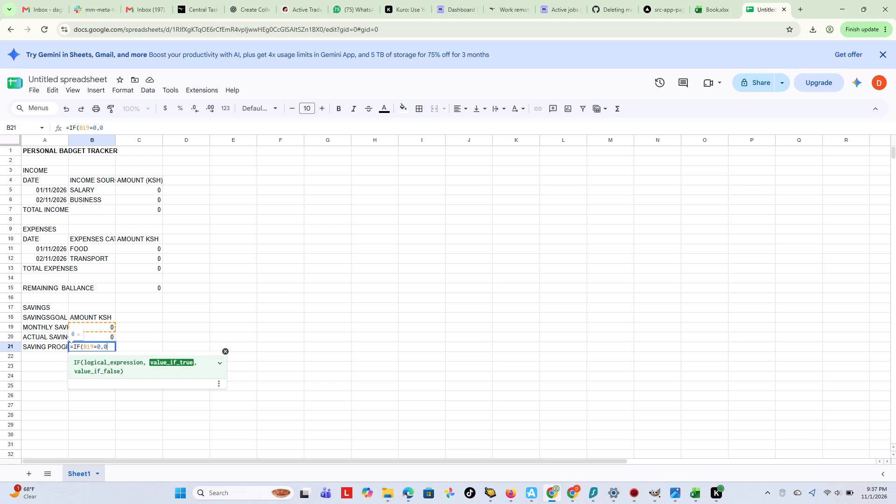
key(comma)
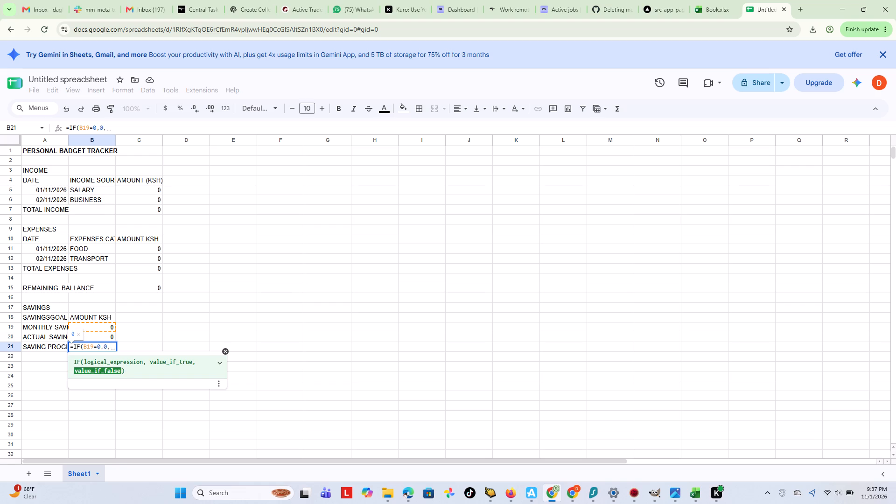
key(b)
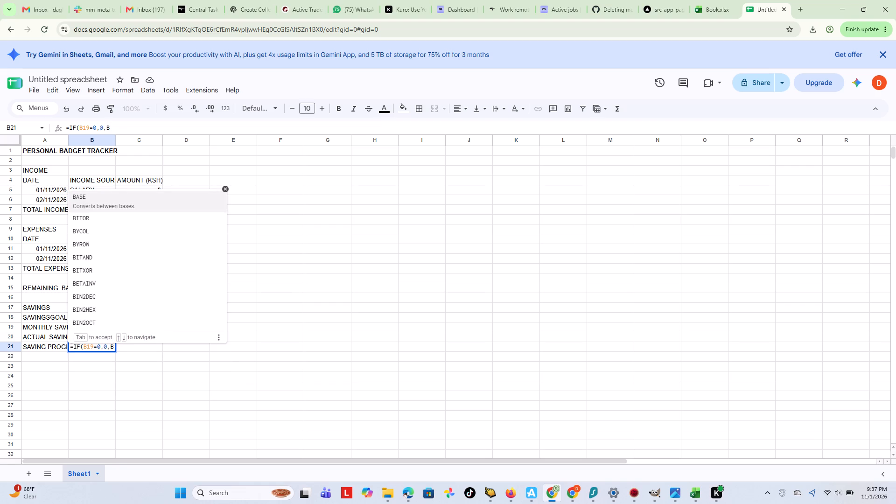
text(20)
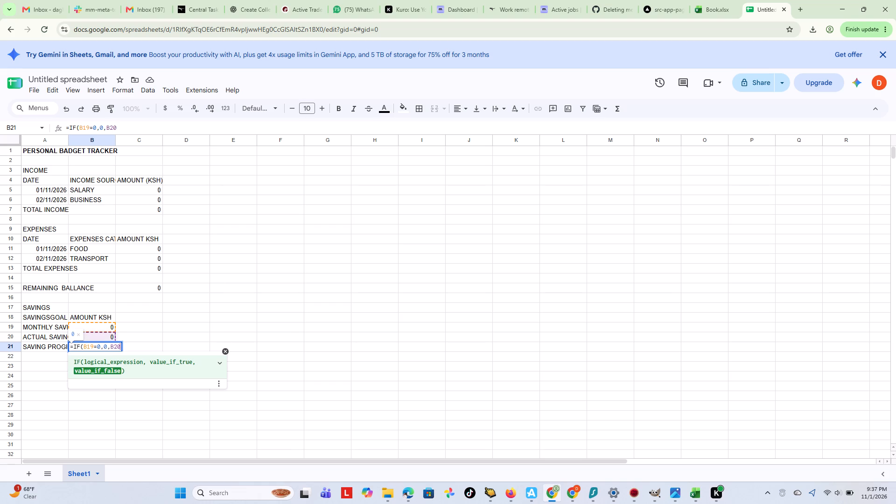
key(slash)
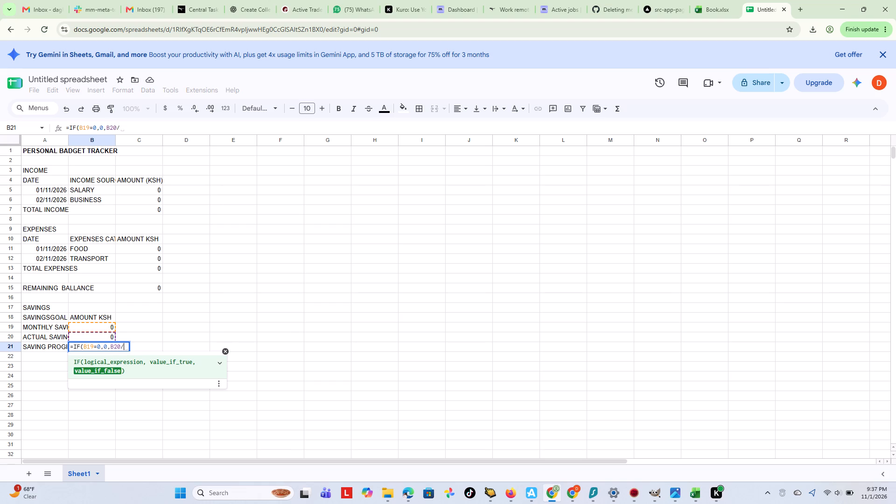
key(b)
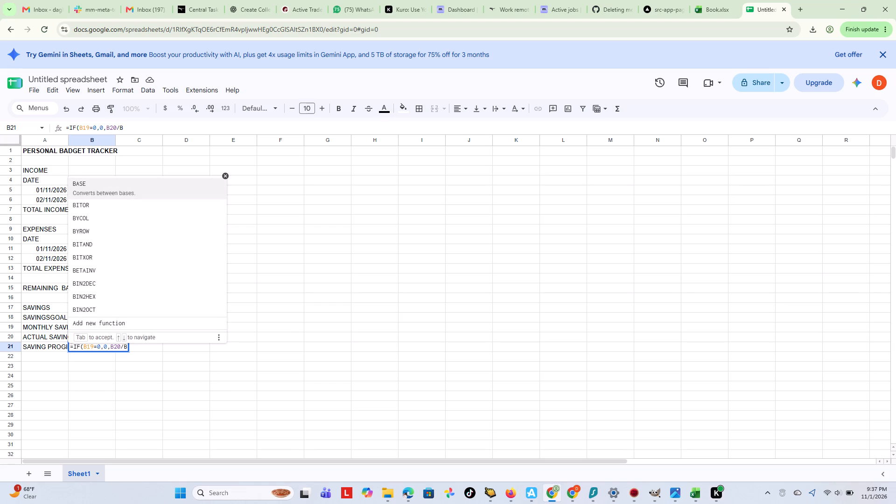
text(19)
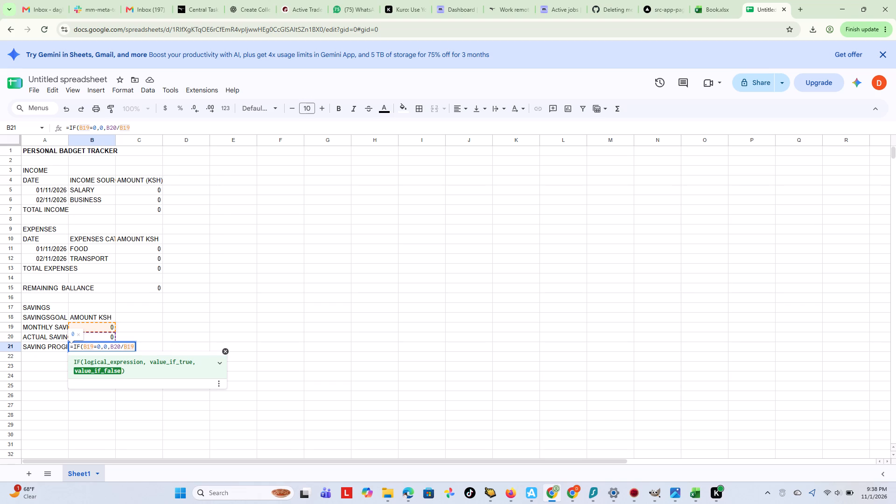
key(shift+parenright)
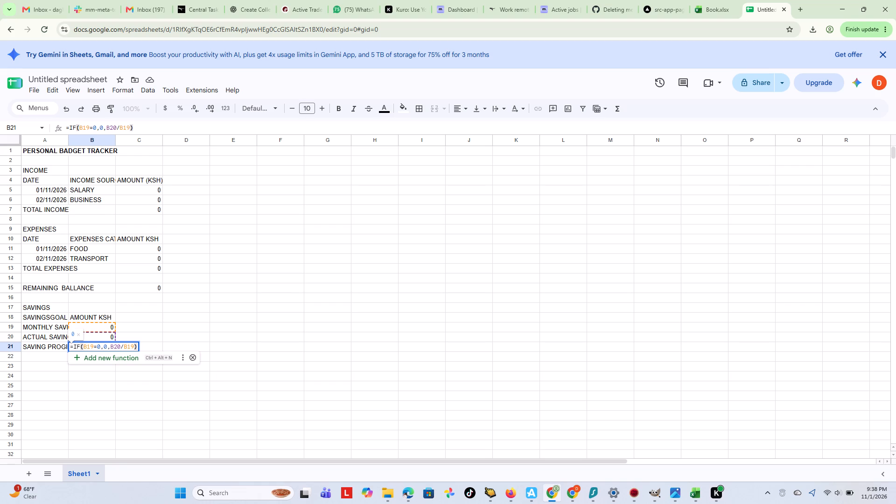
key(Return)
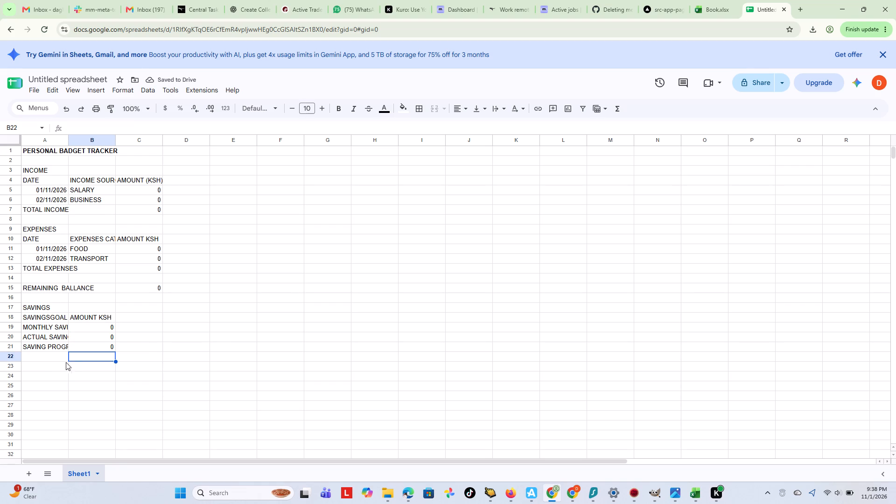
Add the section heading MONTHLY SUMMARY in cell A23, leaving a blank row below the savings section.
click(49, 365)
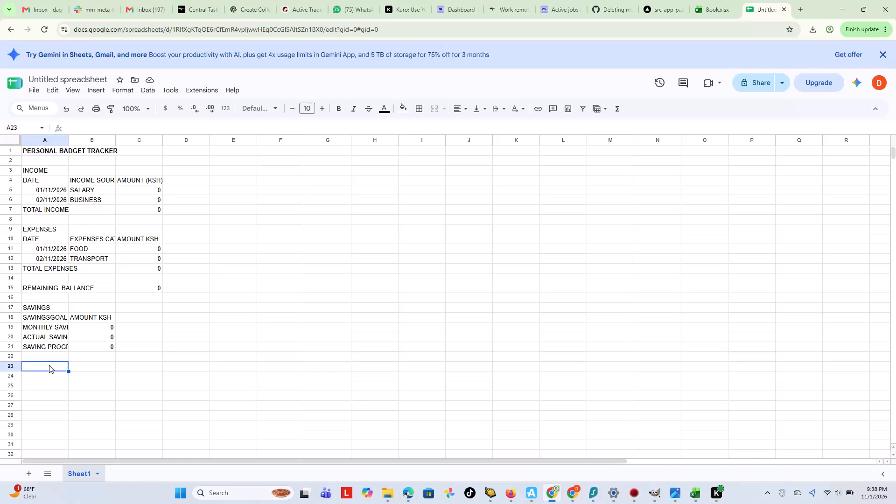
text(MON)
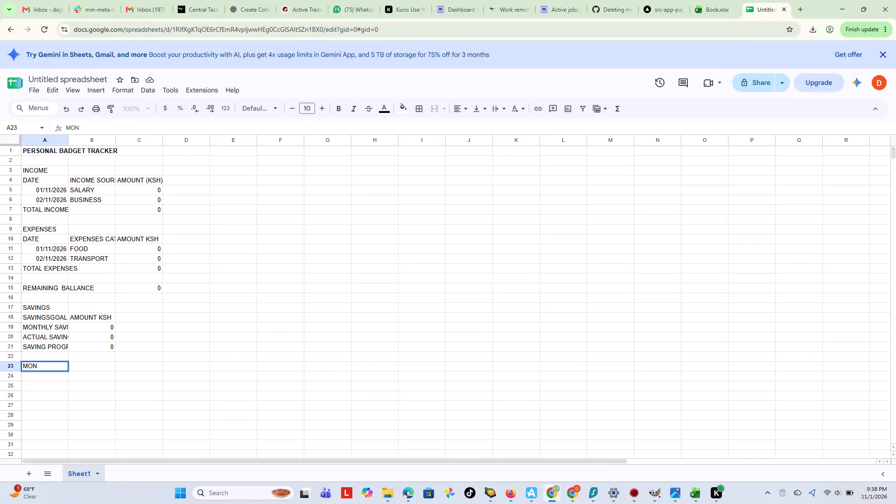
text(THLY)
key(space)
text(SUM)
text(MARY)
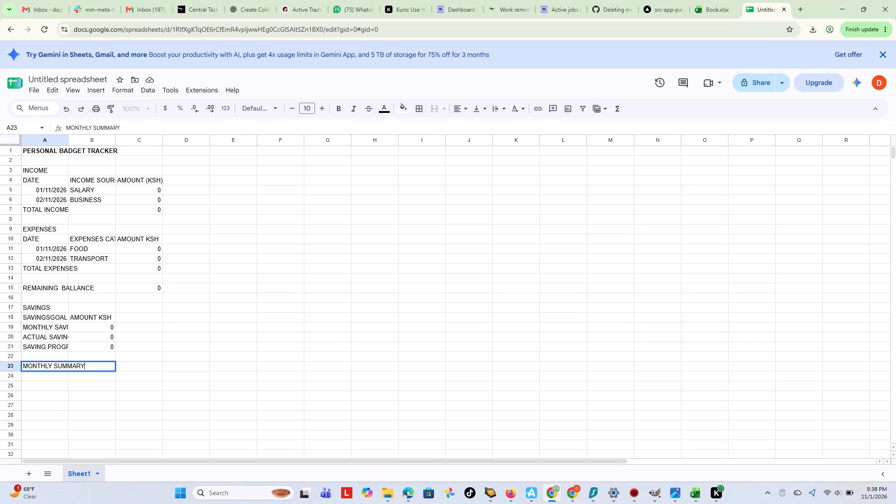
key(Return)
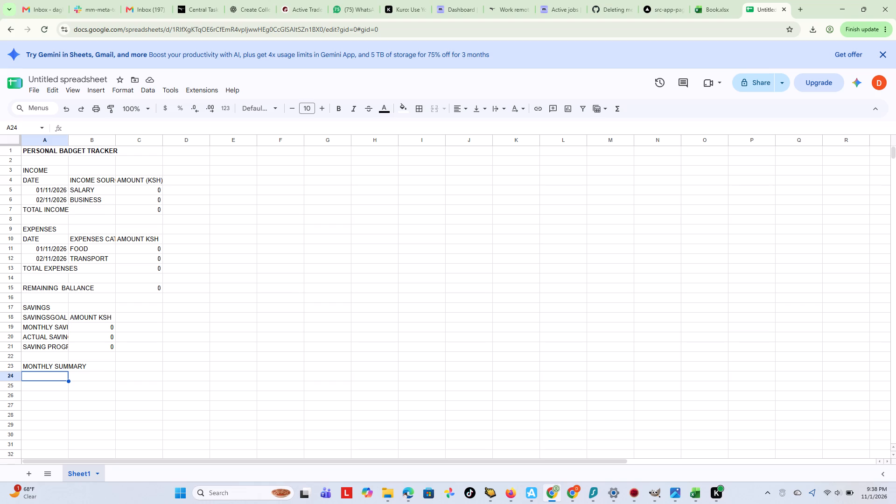
Fill row 24 of the monthly summary with the label TOTAL INCOME in A24 and the formula =C7 in B24.
text(TOTAL)
key(space)
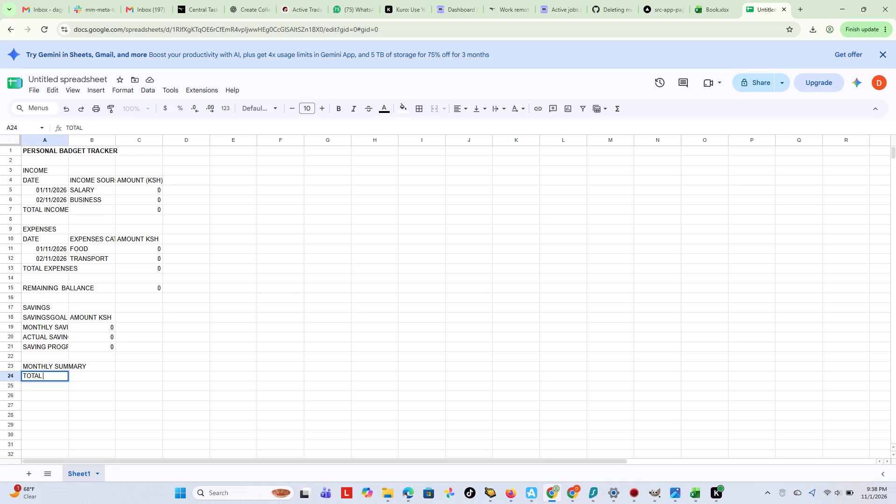
text(INV)
key(BackSpace)
text(COME)
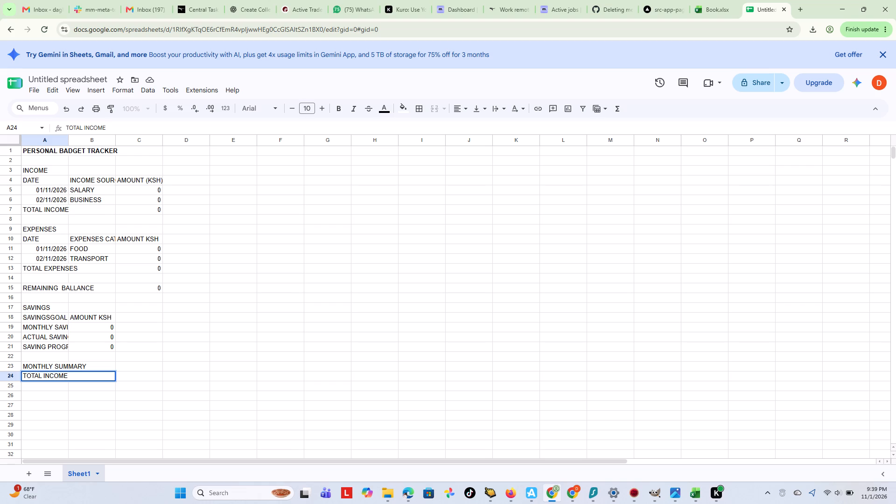
key(Return)
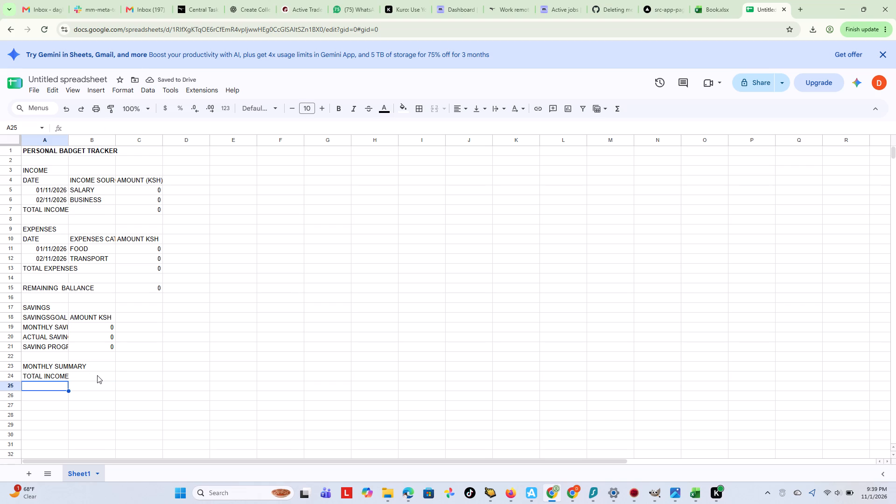
click(97, 375)
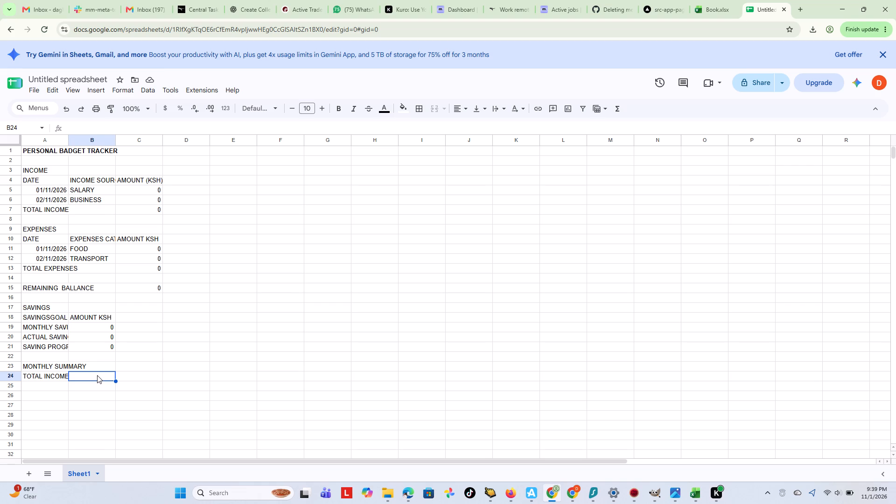
key(equal)
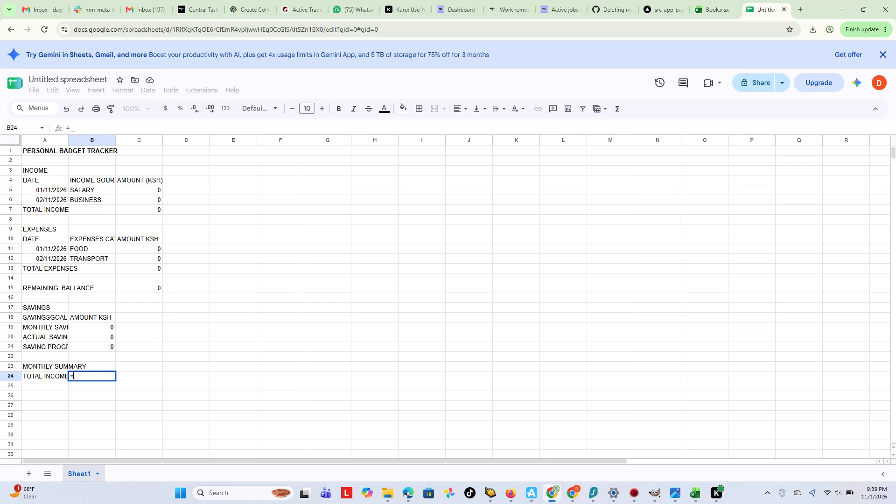
text(C7)
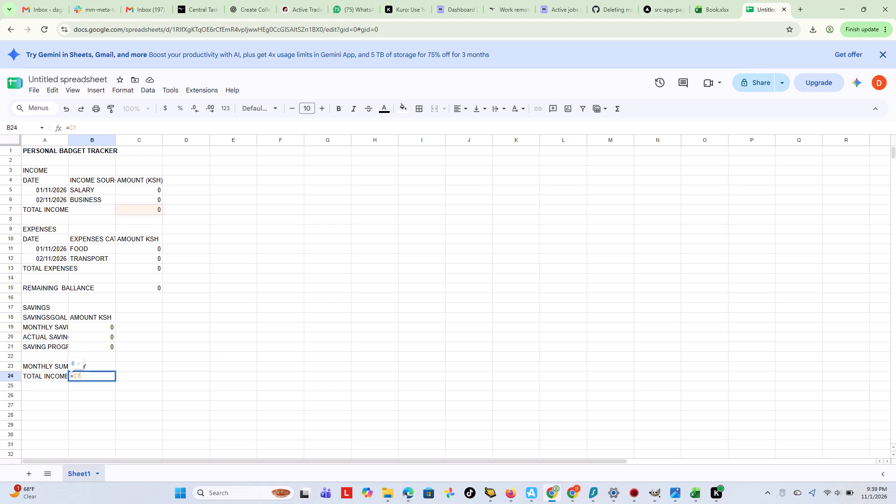
key(Return)
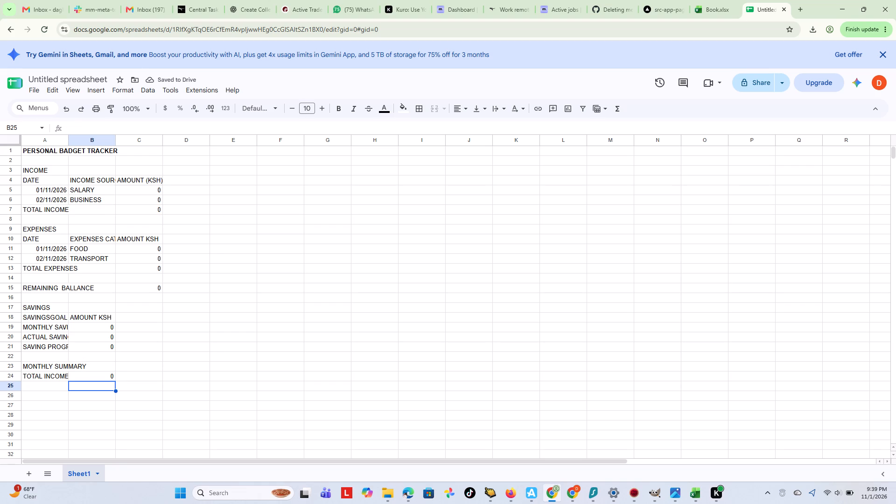
Fill row 25 of the monthly summary with the label TOTAL EXPENSES in A25 and the formula =C13 in B25.
click(35, 383)
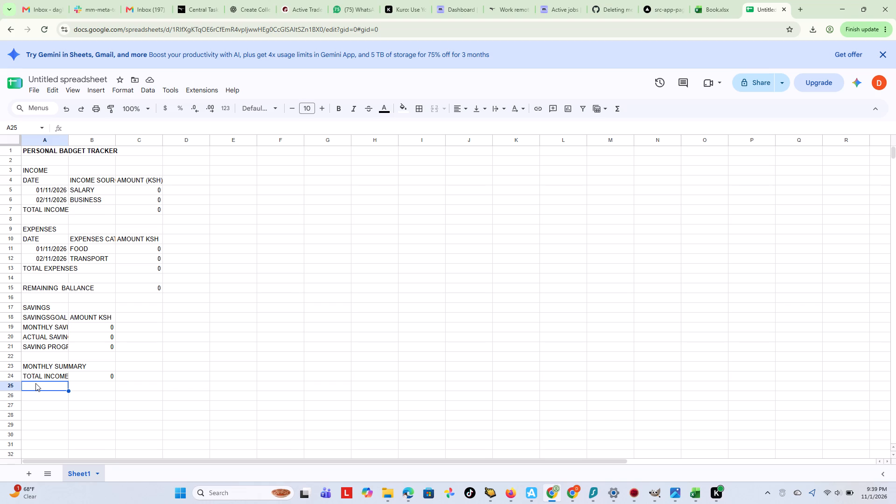
text(TOTAL)
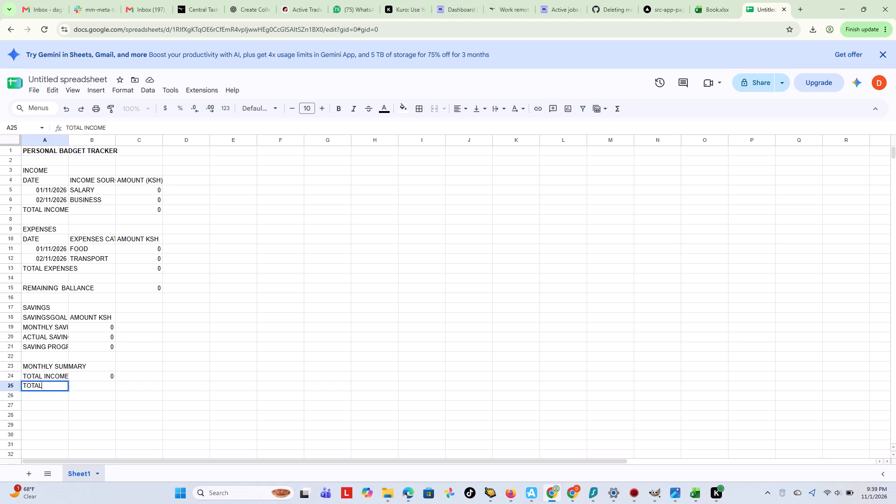
key(space)
text(EXP)
text(ENSES)
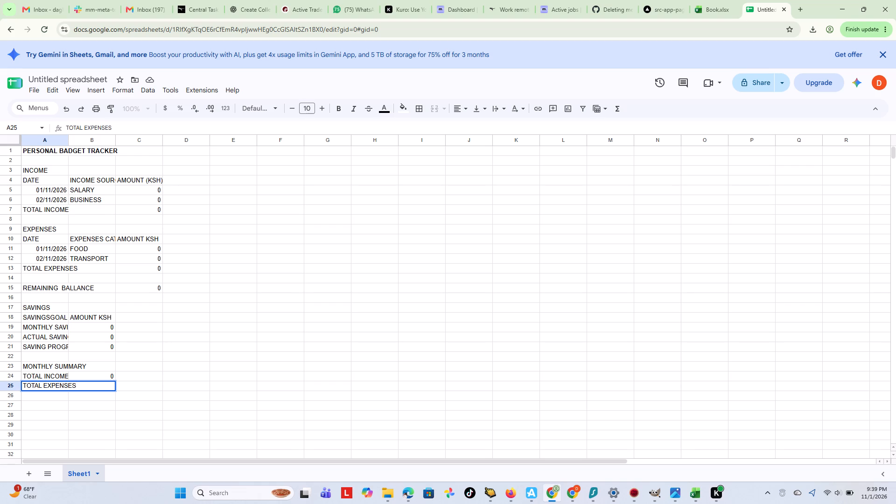
key(Return)
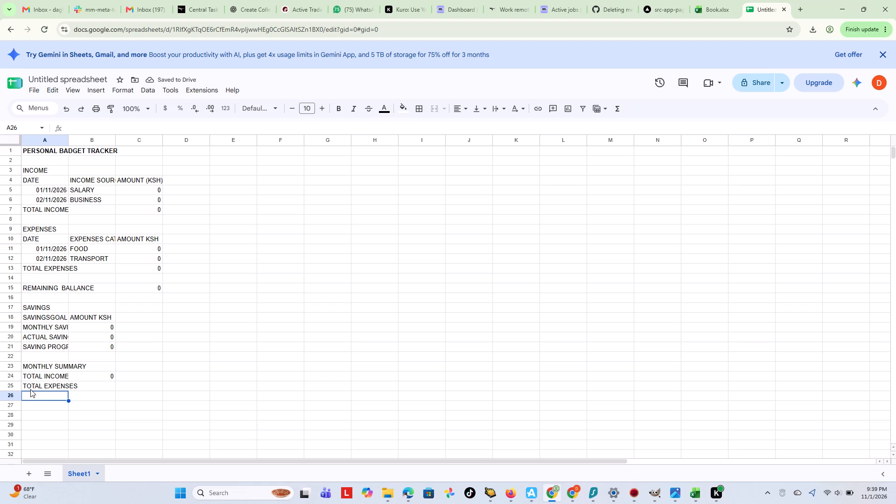
click(100, 386)
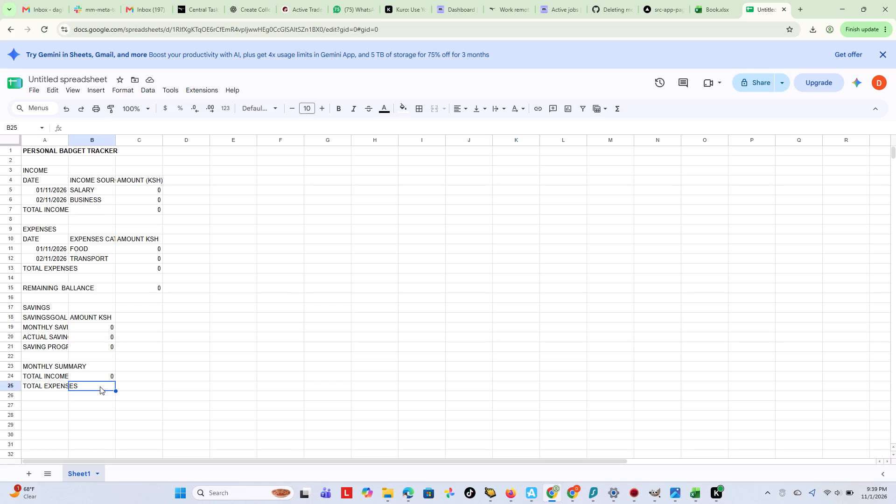
key(equal)
key(c)
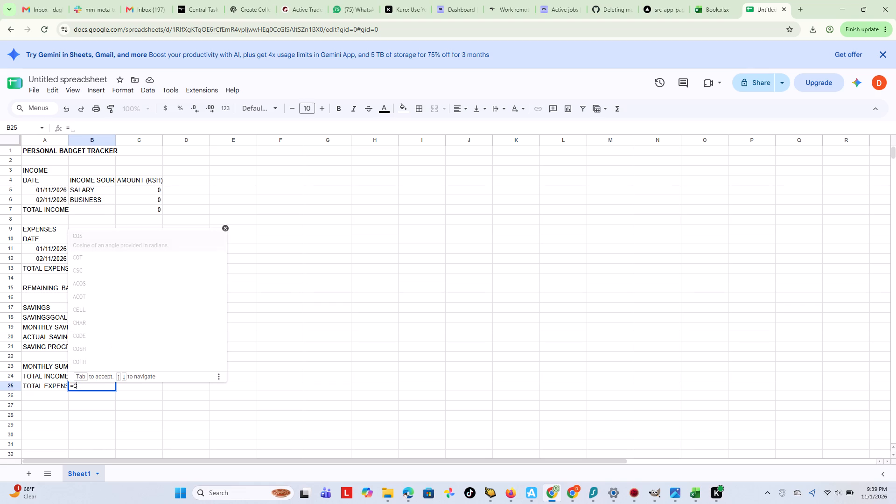
text(13)
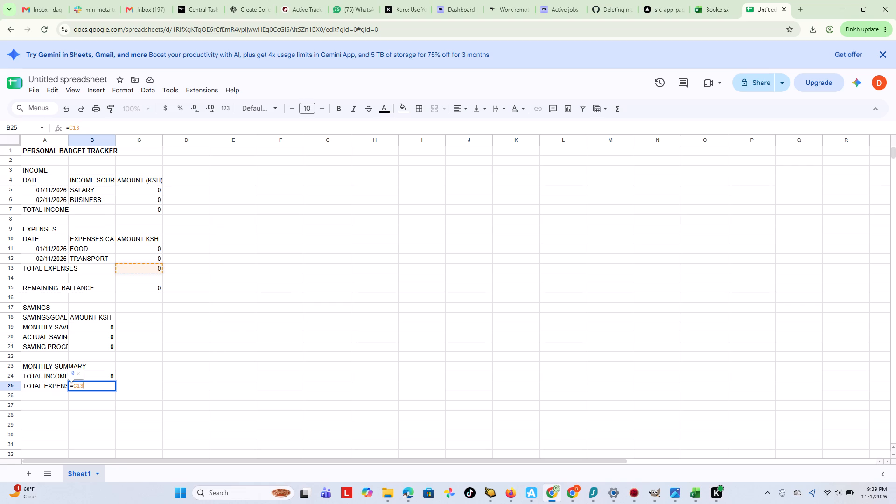
key(Return)
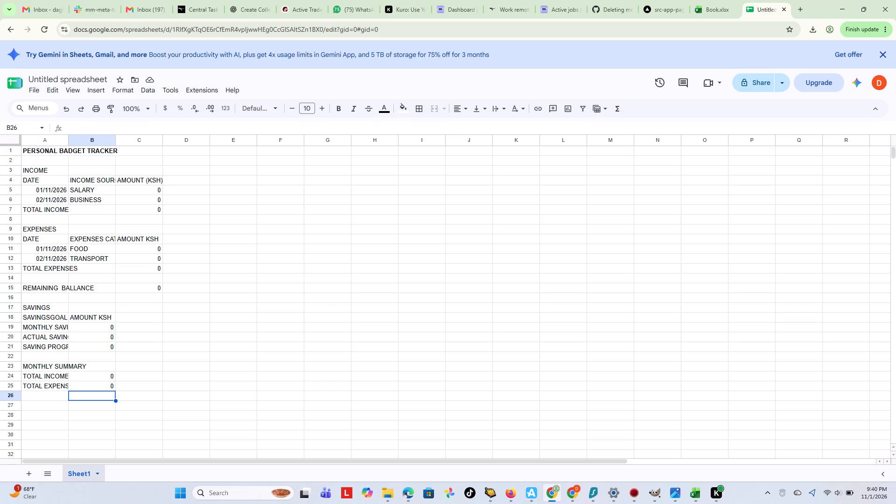
Fill row 26 of the monthly summary with the label REMAINING BALLANCE in A26 and the formula =C15 in B26.
click(38, 392)
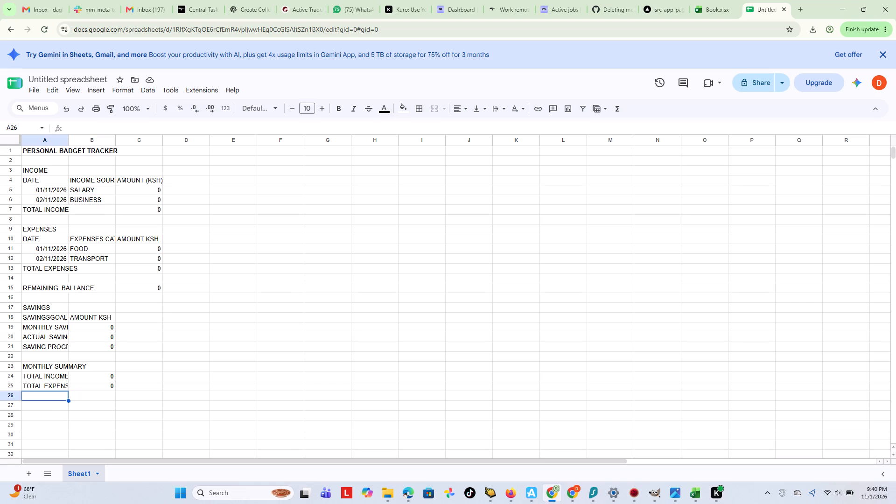
text(RE)
text(MAINING)
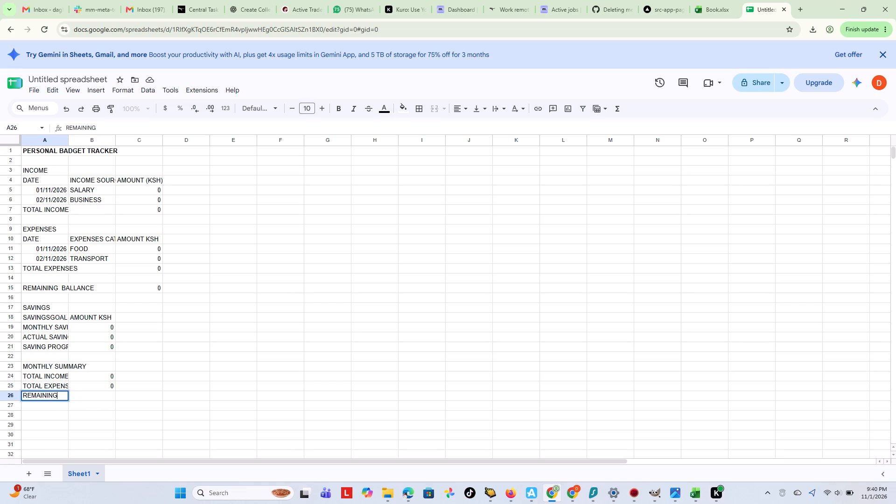
key(space)
text(BALLANCE)
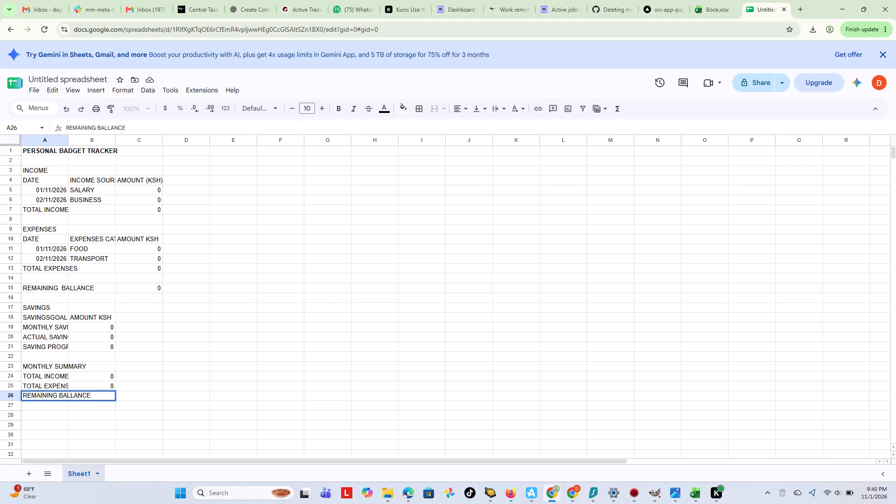
key(Return)
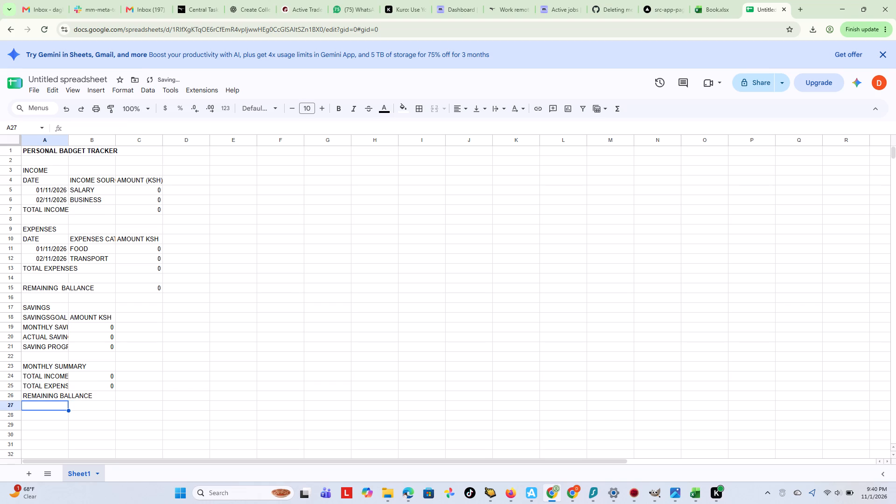
click(105, 394)
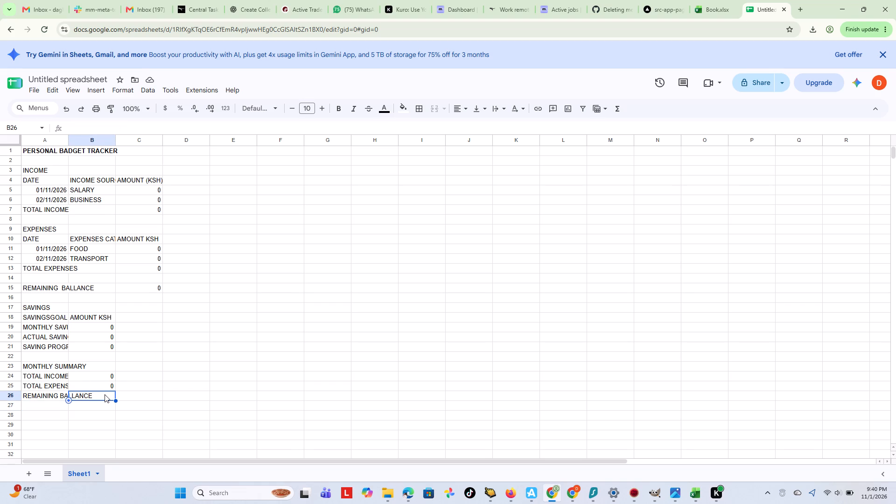
key(equal)
text(C15)
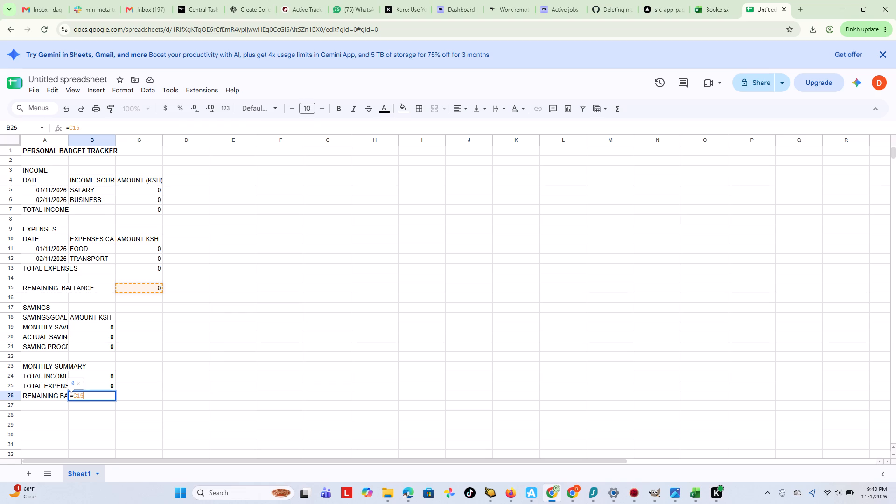
key(Return)
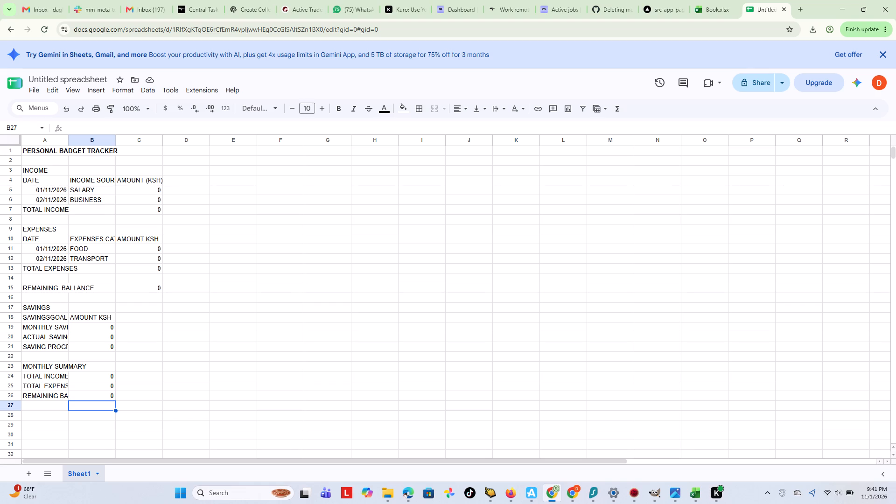
Enlarge the PERSONAL BADGET TRACKER title in cell A1 to font size 16.
scroll(77, 269, up, 6)
scroll(56, 195, up, 6)
click(108, 147)
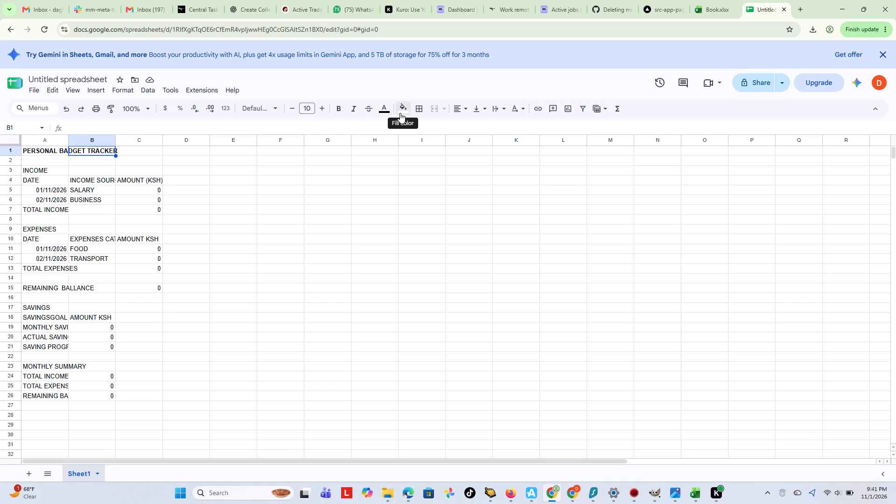
click(42, 151)
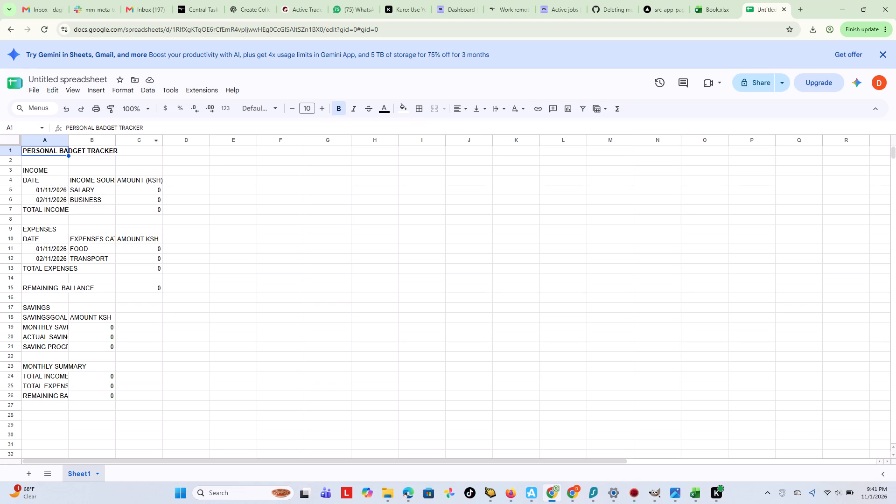
click(321, 109)
click(321, 109)
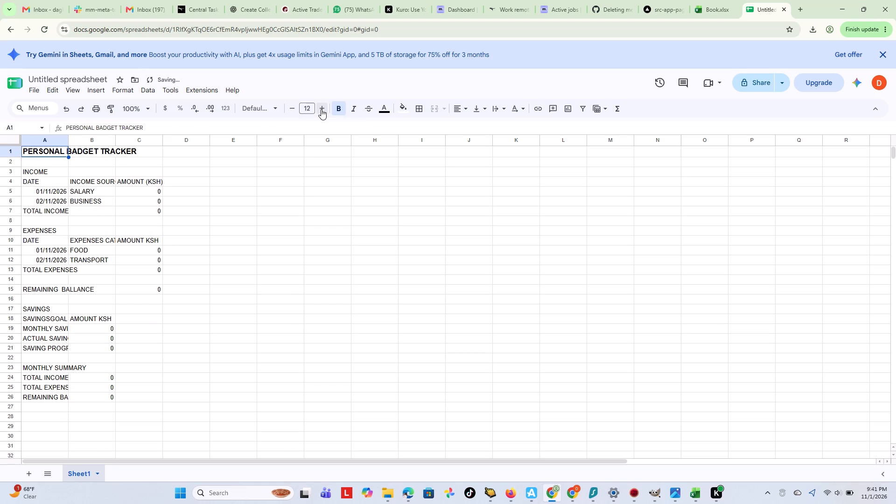
click(321, 109)
click(321, 109)
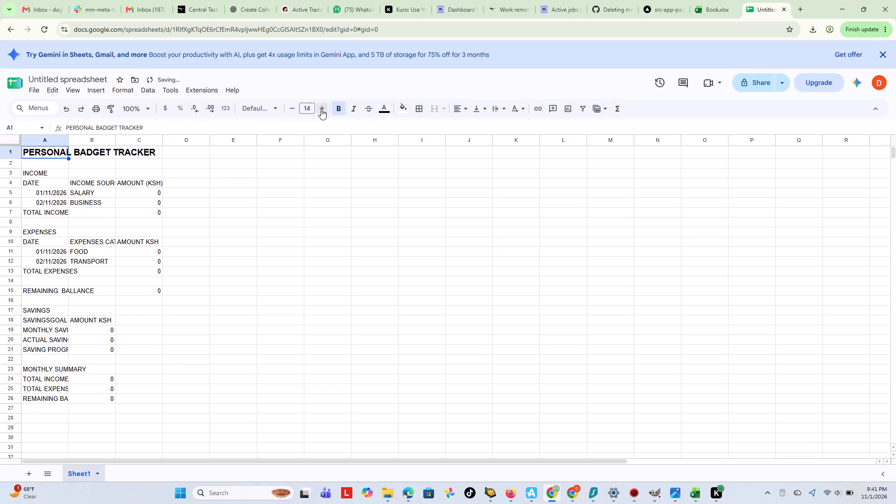
click(321, 109)
click(321, 109)
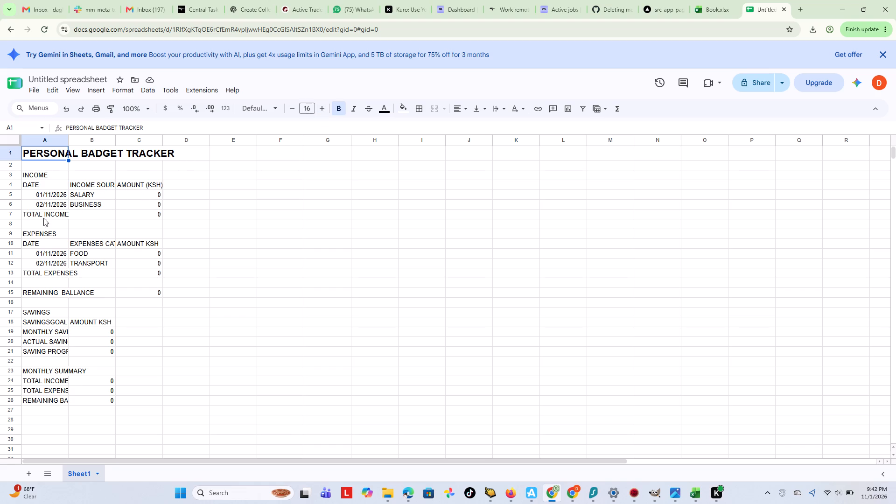
Make the INCOME section heading in cell A3 bold and set its font size to 14.
click(41, 176)
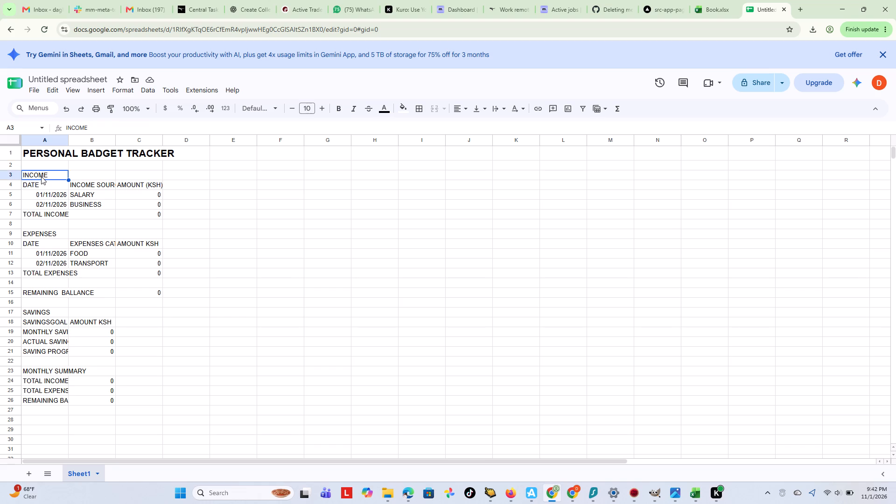
click(339, 109)
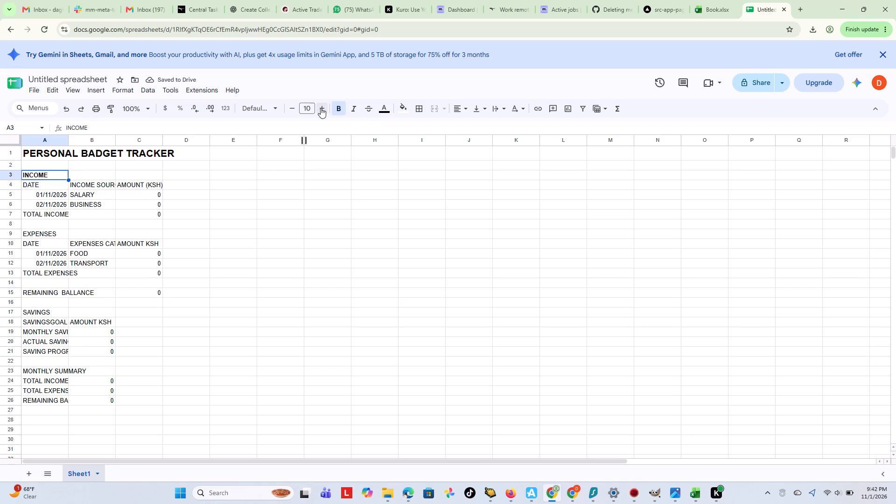
click(321, 108)
click(321, 108)
click(321, 108)
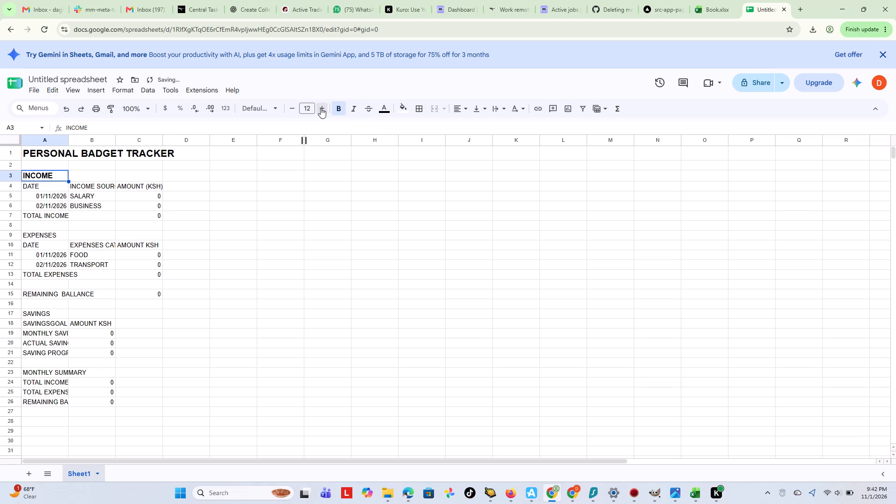
click(321, 108)
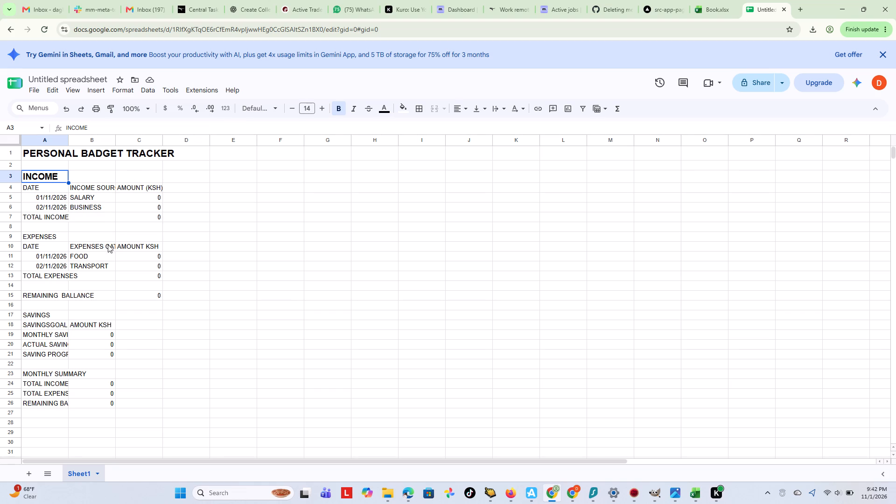
Make the EXPENSES section heading in cell A9 bold and set its font size to 14.
click(51, 237)
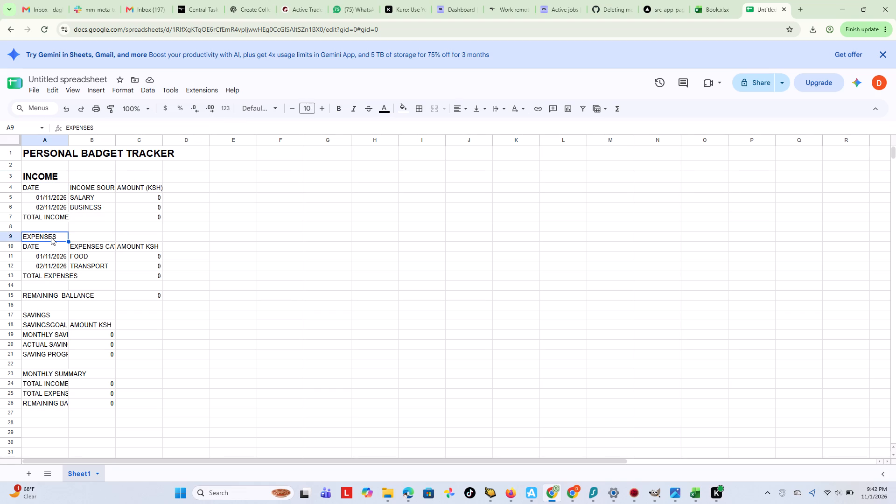
click(337, 112)
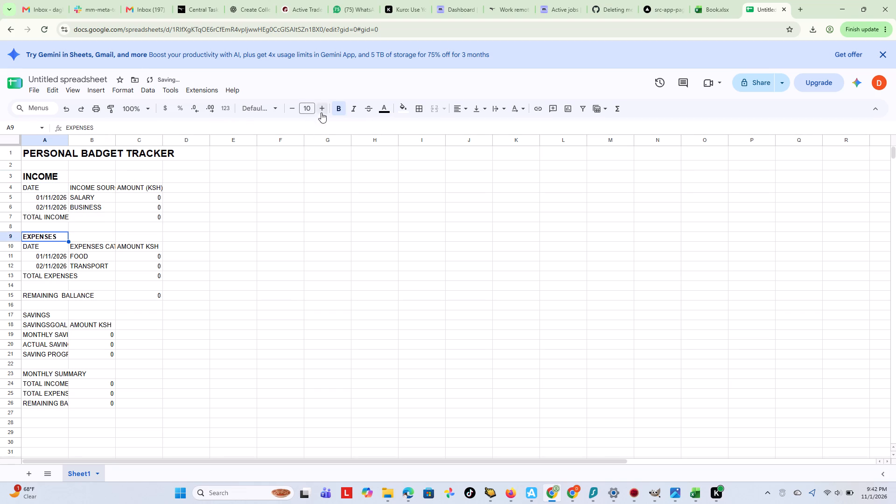
click(322, 111)
click(322, 111)
double_click(322, 111)
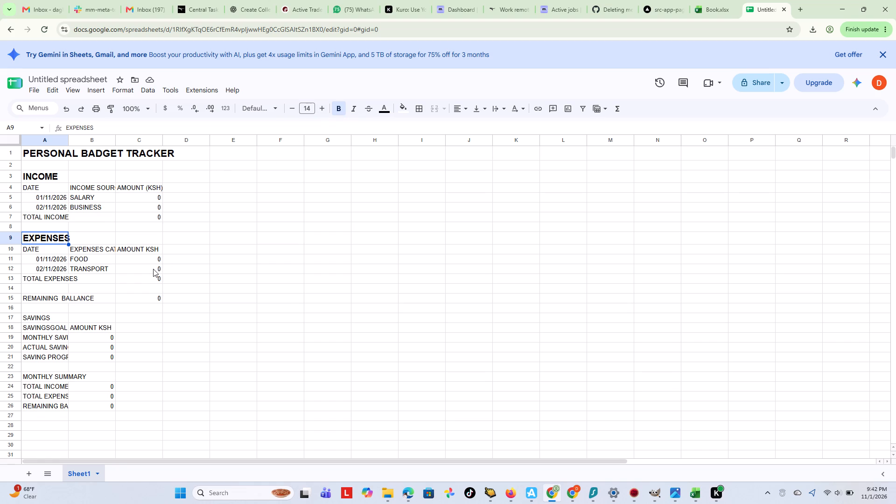
Make the SAVINGS section heading in cell A17 bold and set its font size to 14.
click(39, 317)
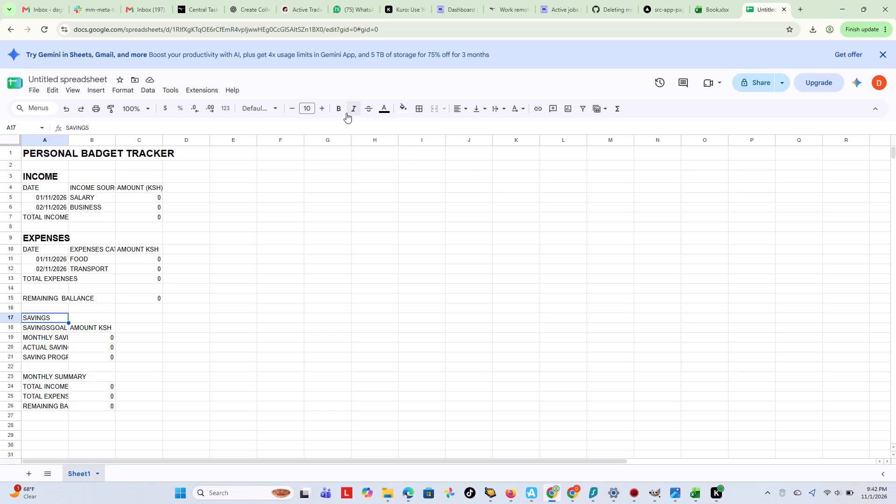
click(336, 106)
click(320, 111)
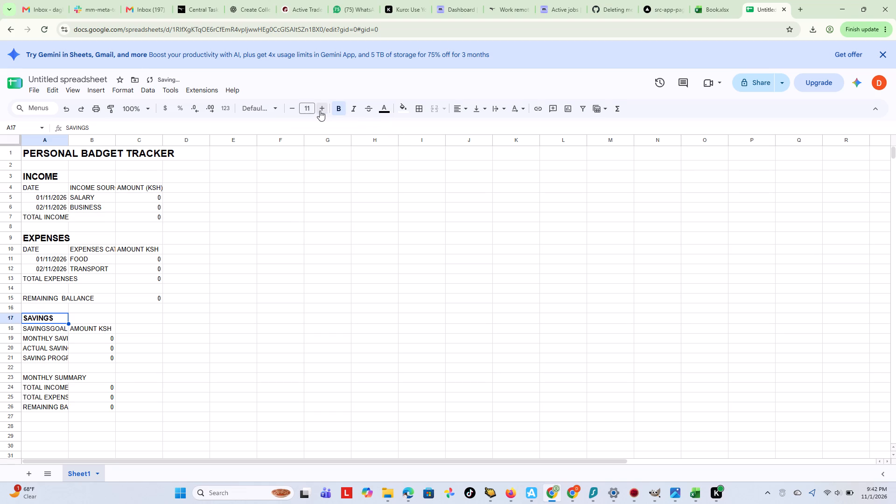
click(320, 111)
click(320, 111)
click(320, 111)
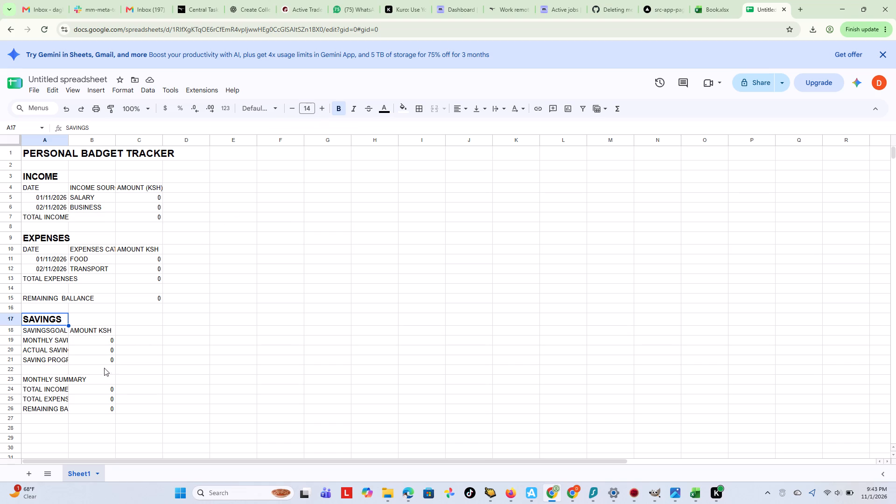
Make the MONTHLY SUMMARY section heading in cell A23 bold and set its font size to 14.
click(70, 379)
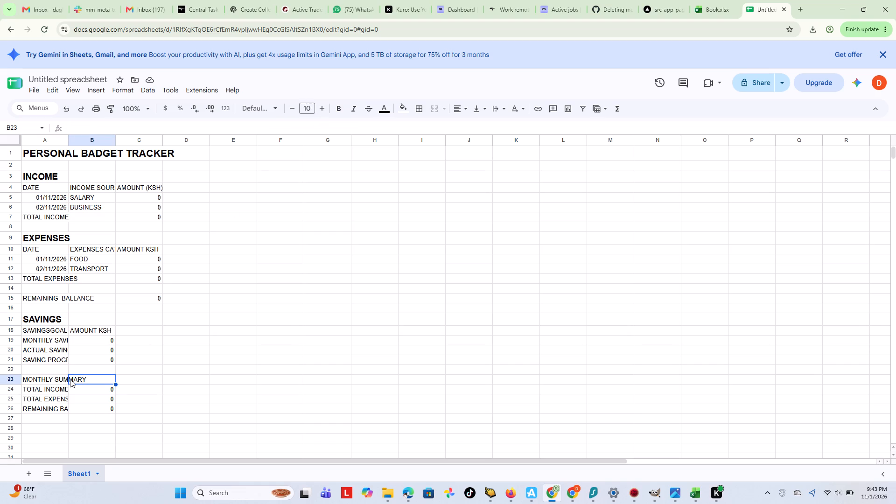
click(47, 380)
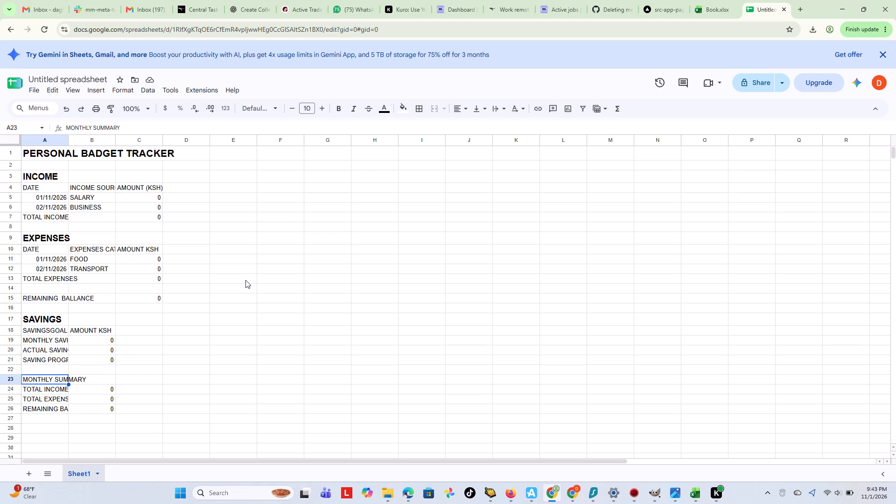
click(340, 109)
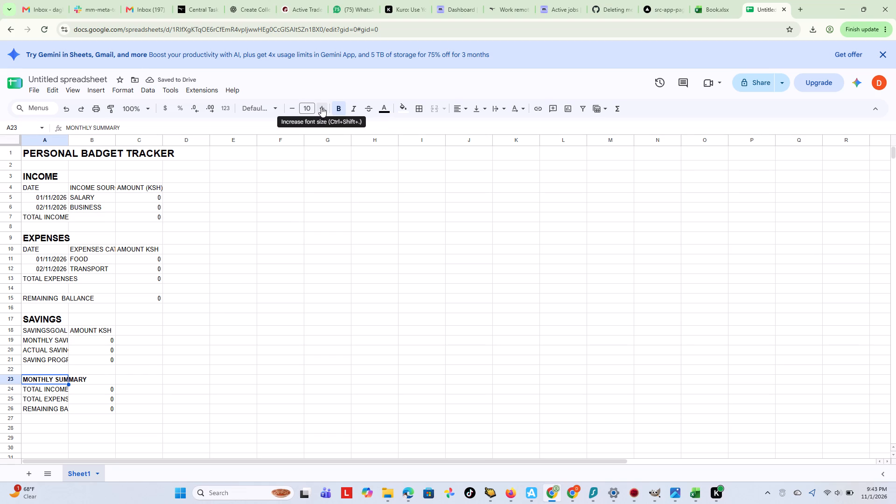
click(321, 107)
click(321, 107)
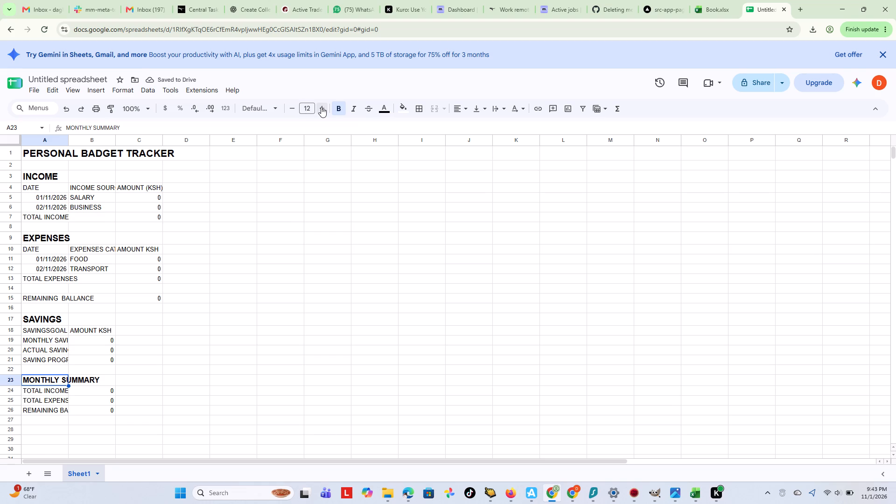
click(321, 107)
click(321, 107)
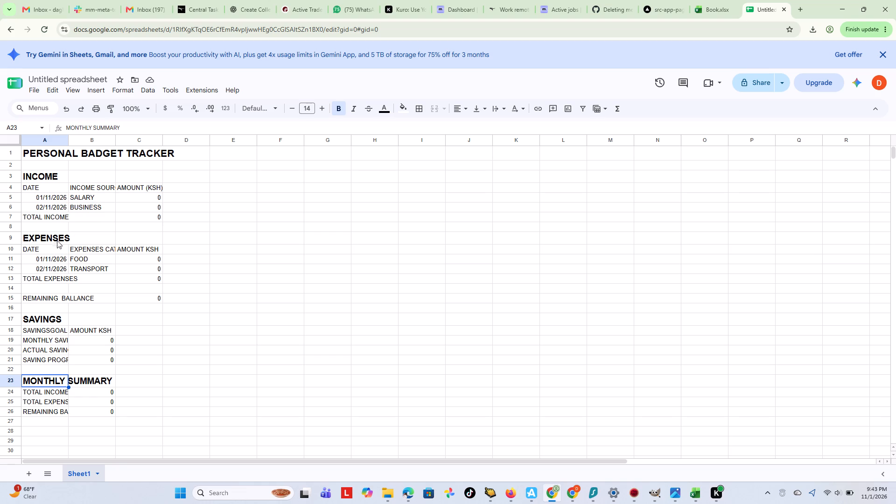
Bold the income table's column headers DATE, INCOME SOURCE and AMOUNT (KSH) in cells A4, B4 and C4.
click(34, 187)
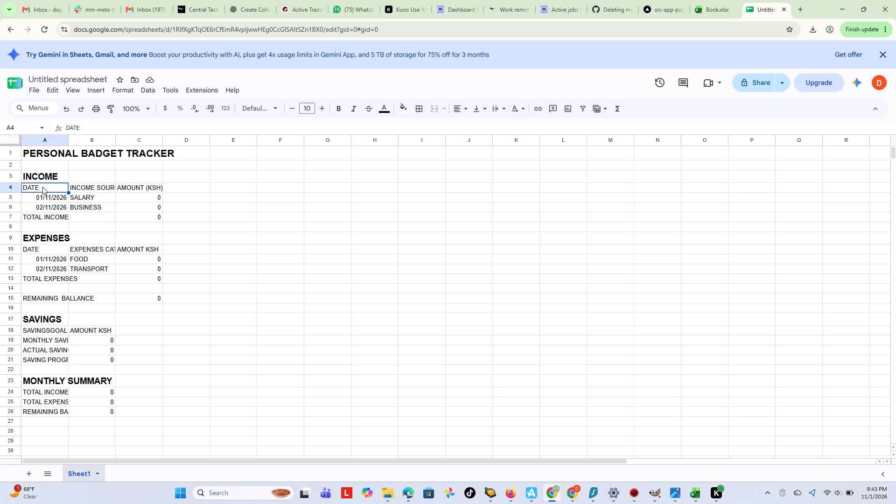
click(338, 108)
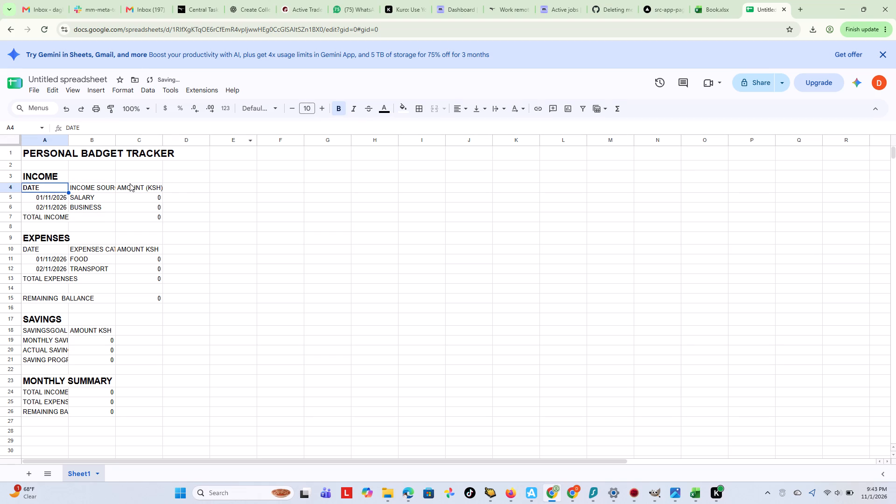
click(98, 186)
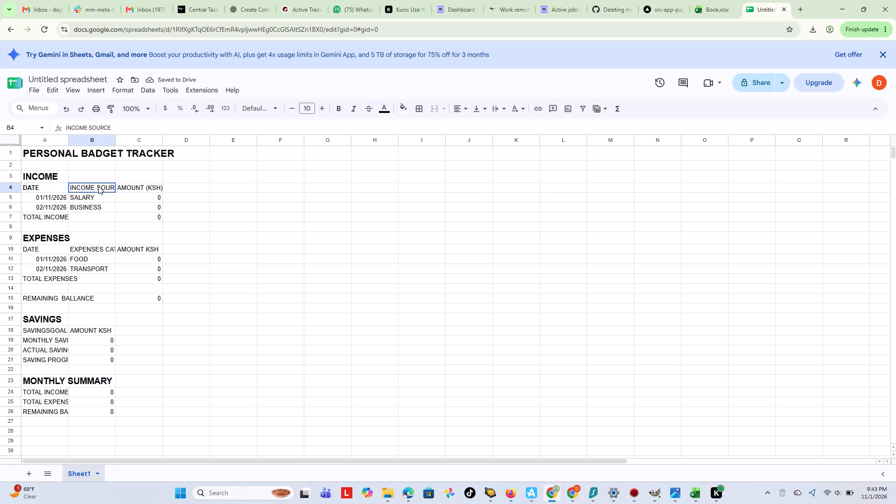
click(336, 111)
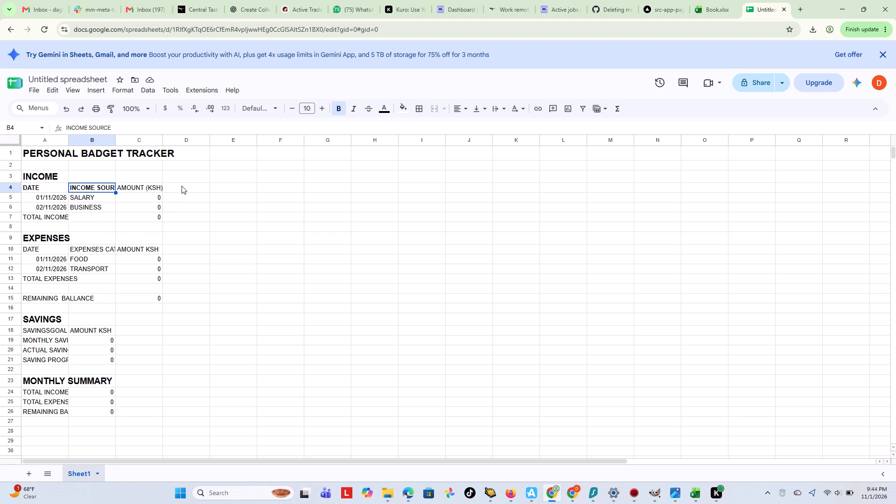
click(135, 183)
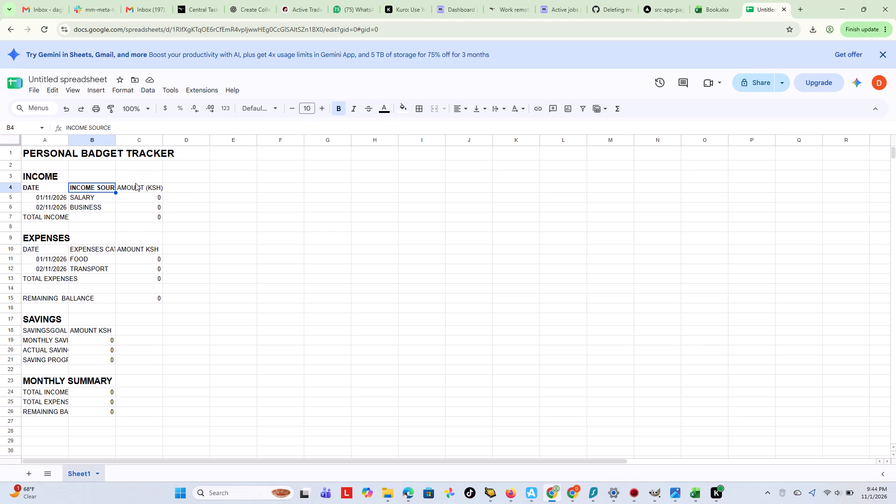
click(132, 188)
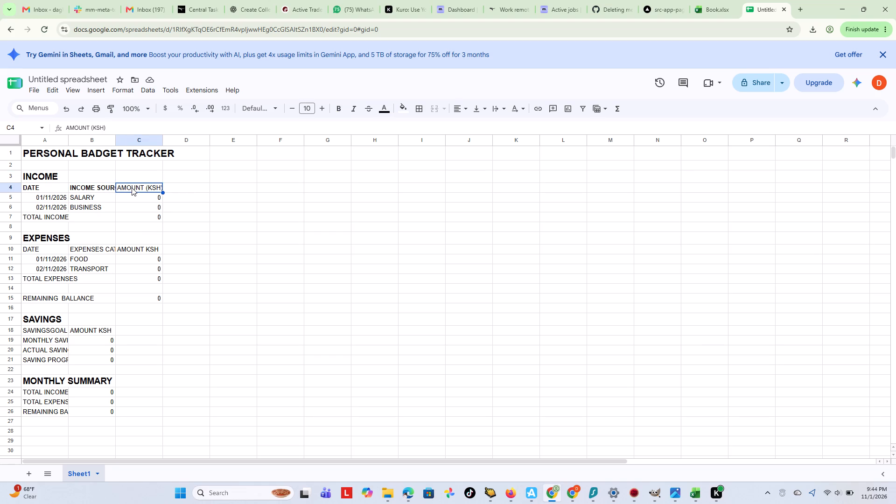
click(338, 110)
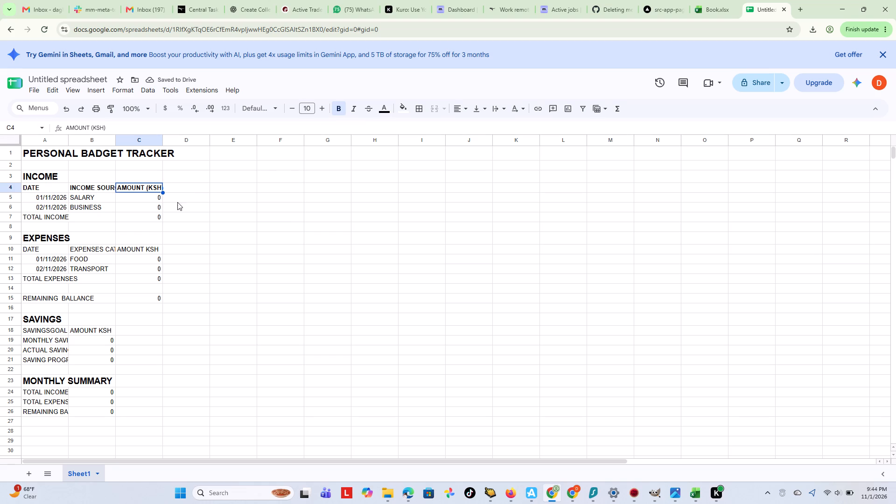
Bold the expenses table's column headers DATE, EXPENSES CATEGORY and AMOUNT KSH in cells A10, B10 and C10.
click(33, 250)
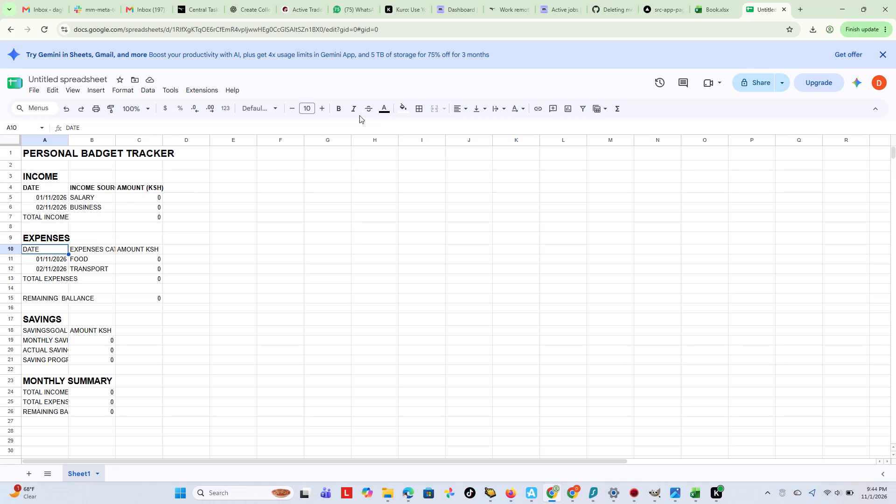
click(341, 111)
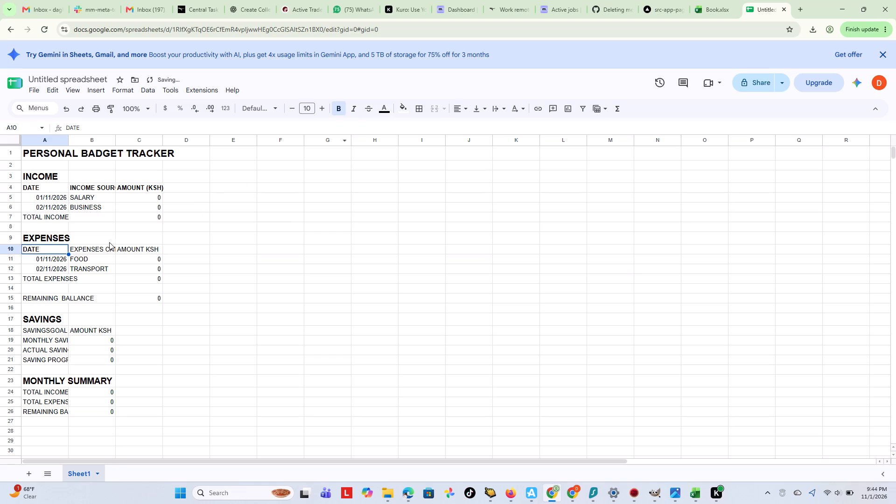
click(85, 248)
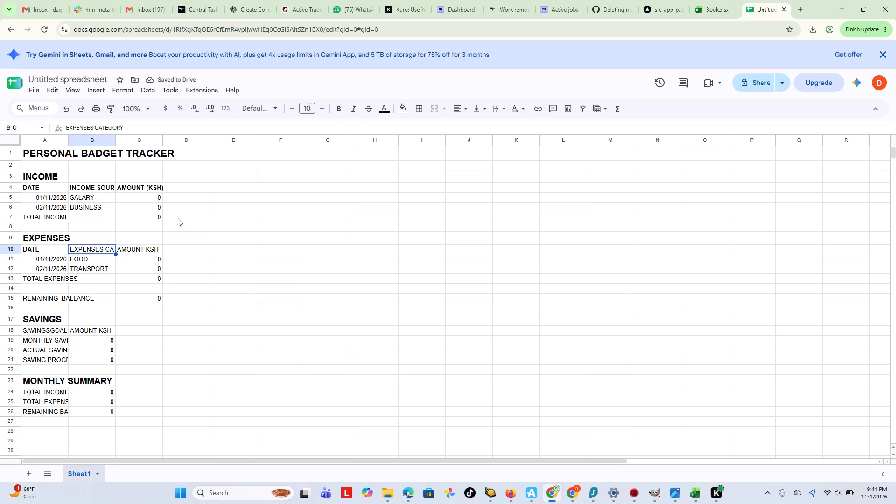
click(336, 109)
click(137, 248)
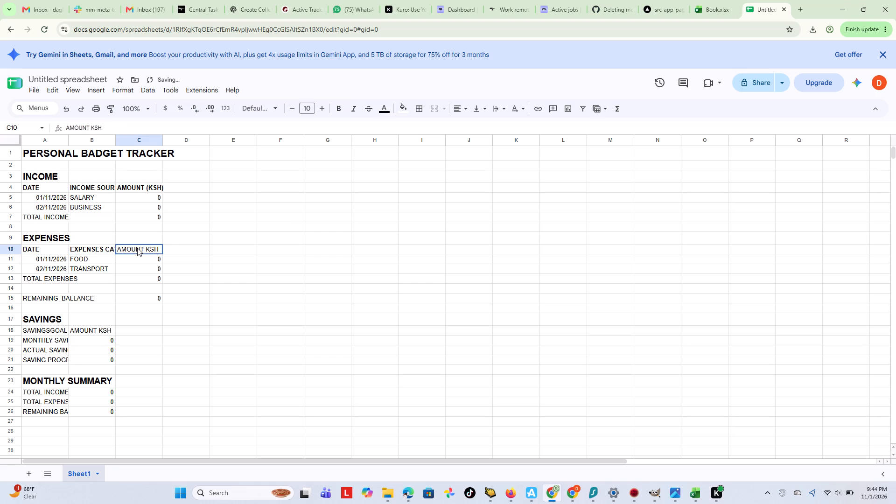
click(337, 110)
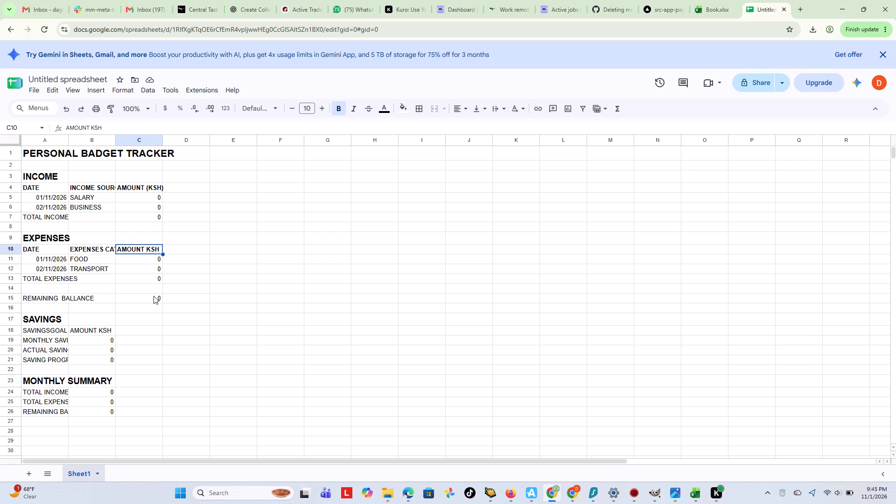
Bold the savings table's column headers SAVINGSGOAL and AMOUNT KSH in cells A18 and B18.
scroll(140, 317, down, 1)
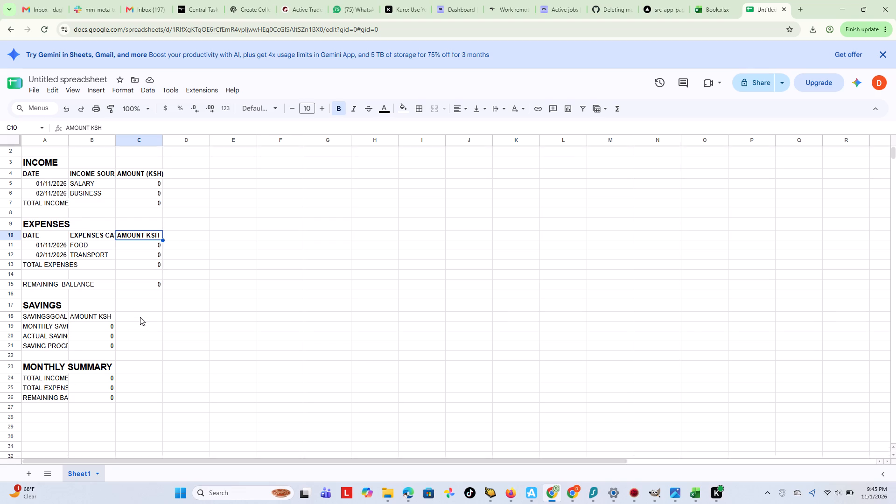
scroll(140, 317, down, 3)
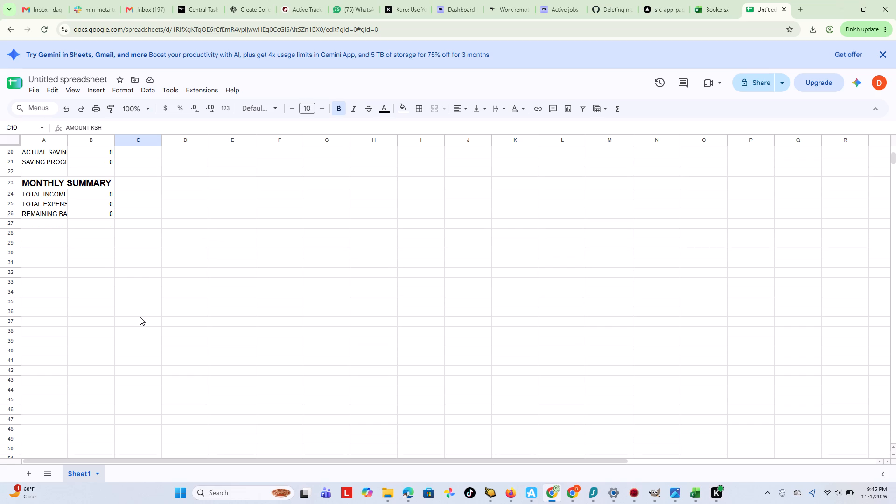
scroll(140, 317, up, 7)
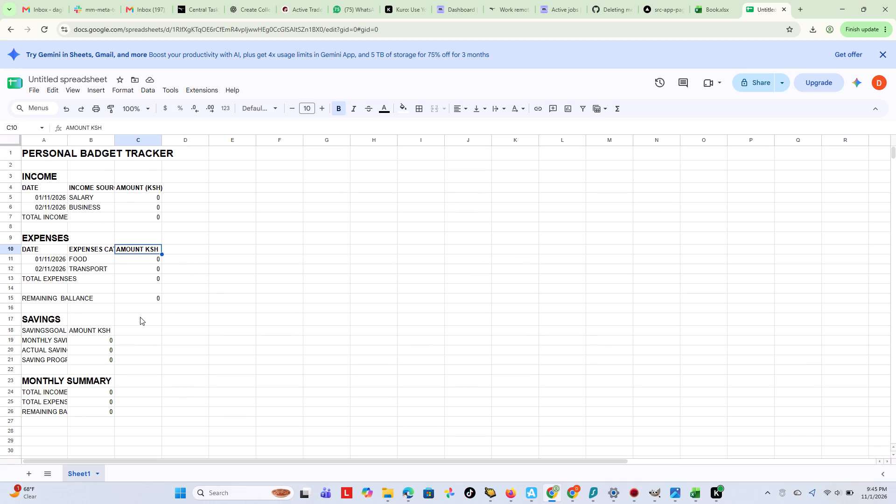
scroll(140, 317, down, 2)
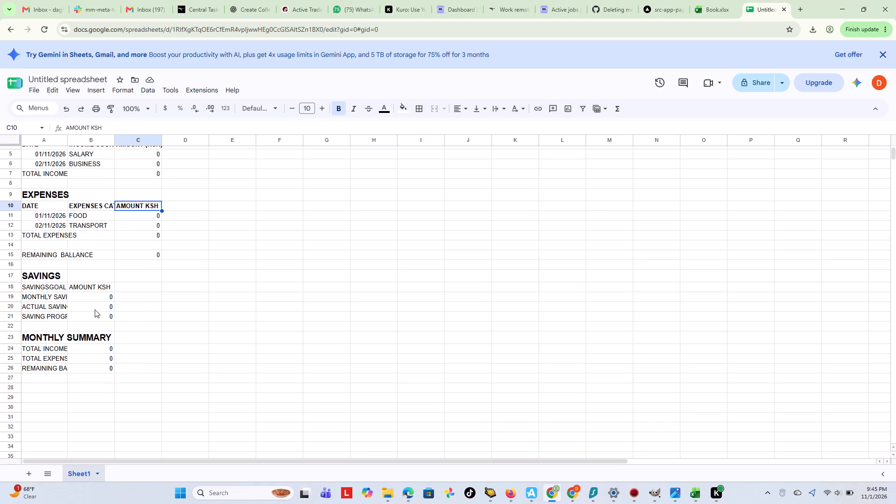
click(43, 286)
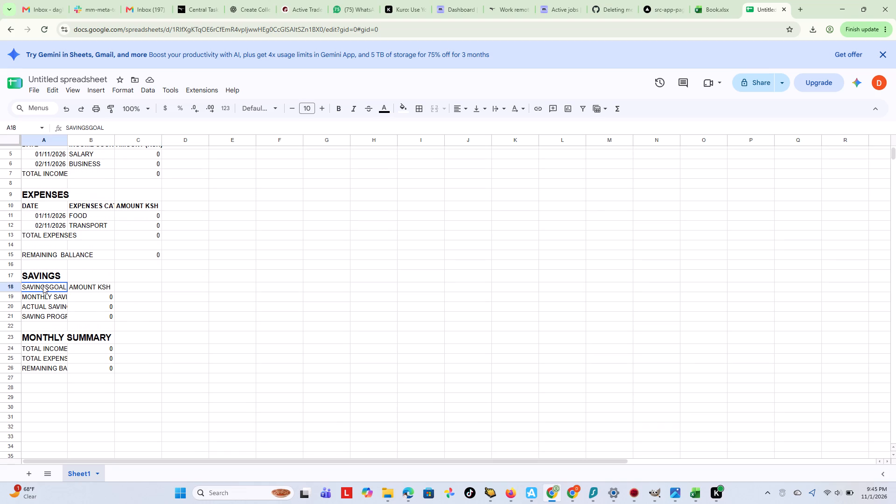
click(337, 112)
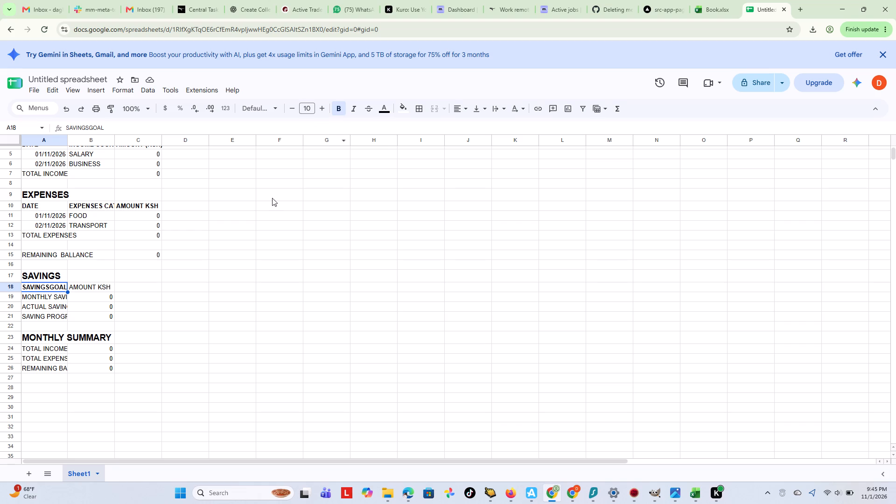
click(94, 286)
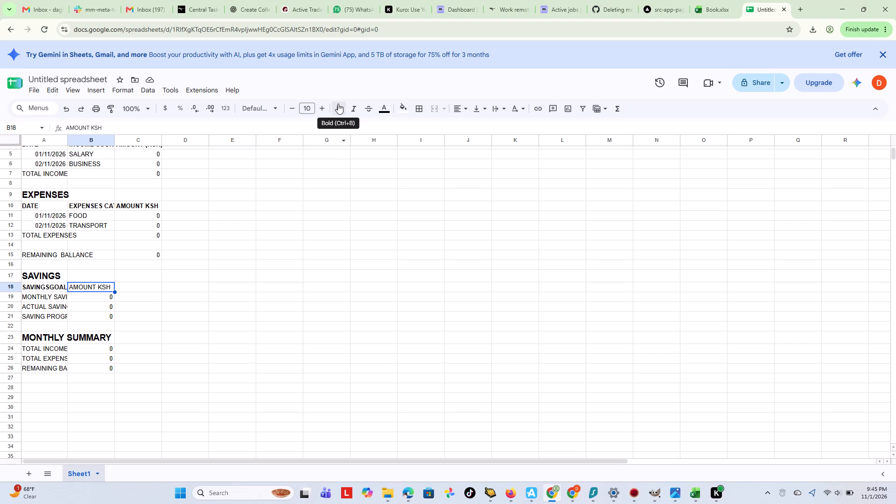
click(337, 105)
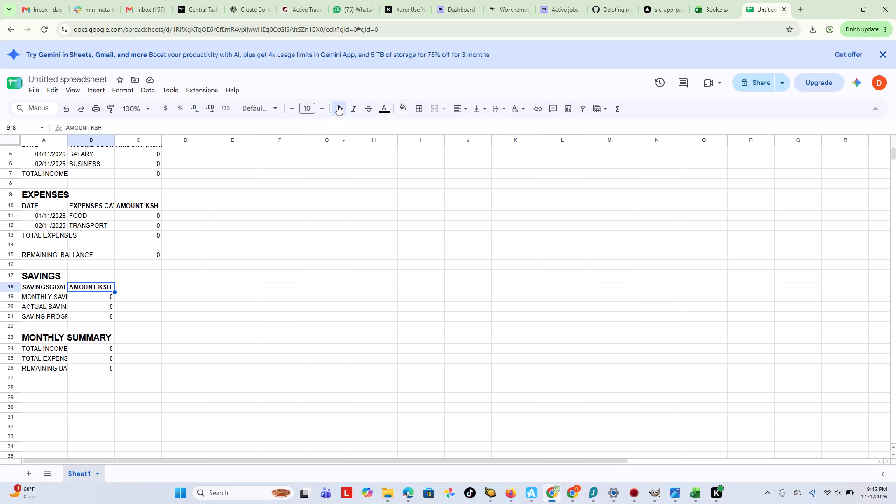
Bold the monthly summary labels TOTAL INCOME, TOTAL EXPENSES and REMAINING BALLANCE in cells A24, A25 and A26.
click(49, 350)
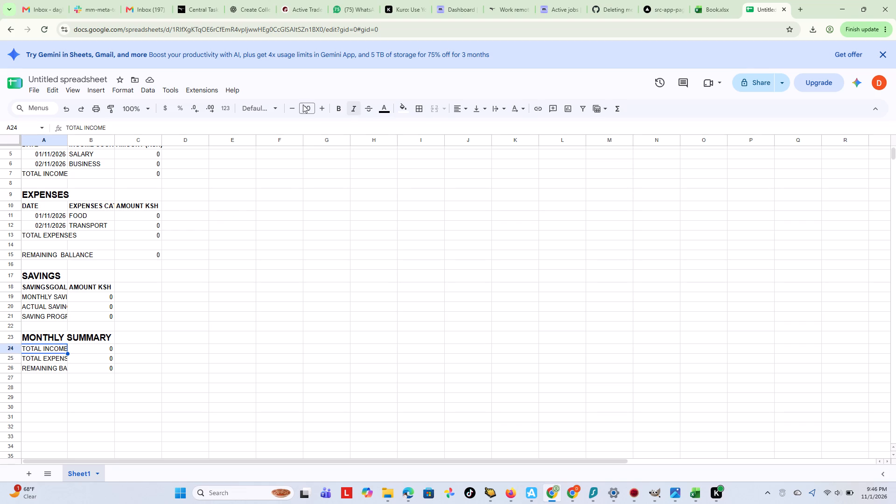
click(339, 110)
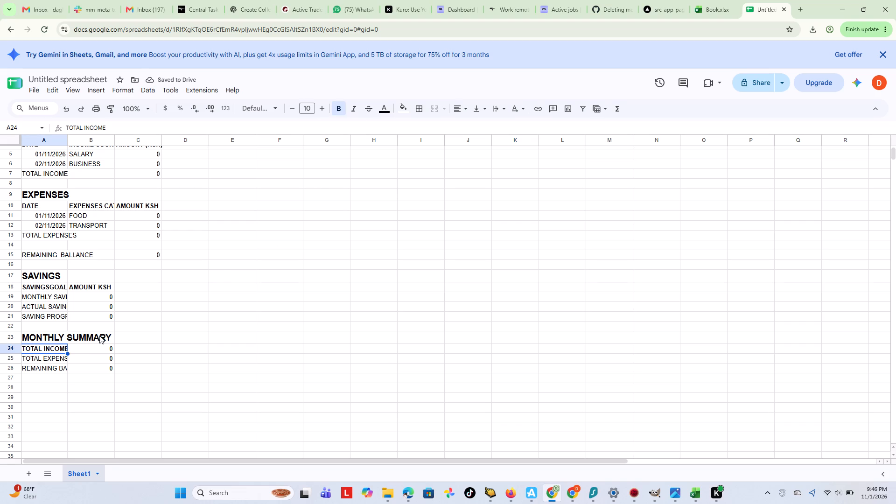
click(46, 359)
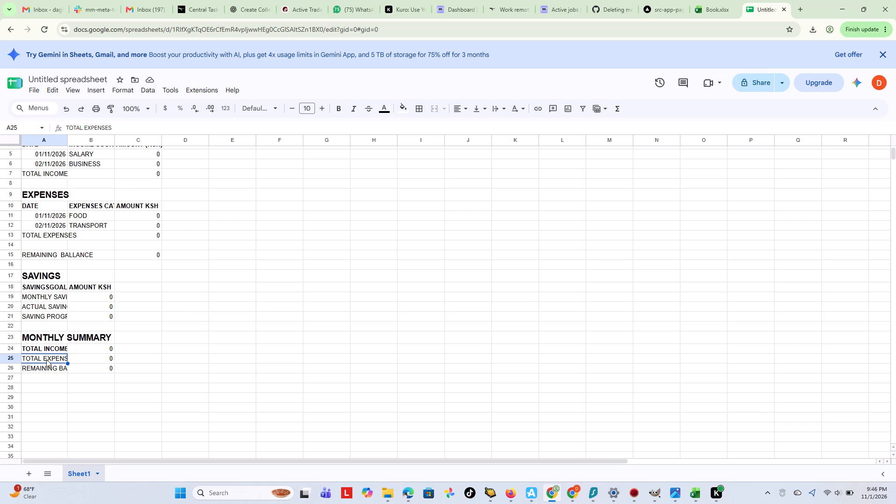
click(46, 359)
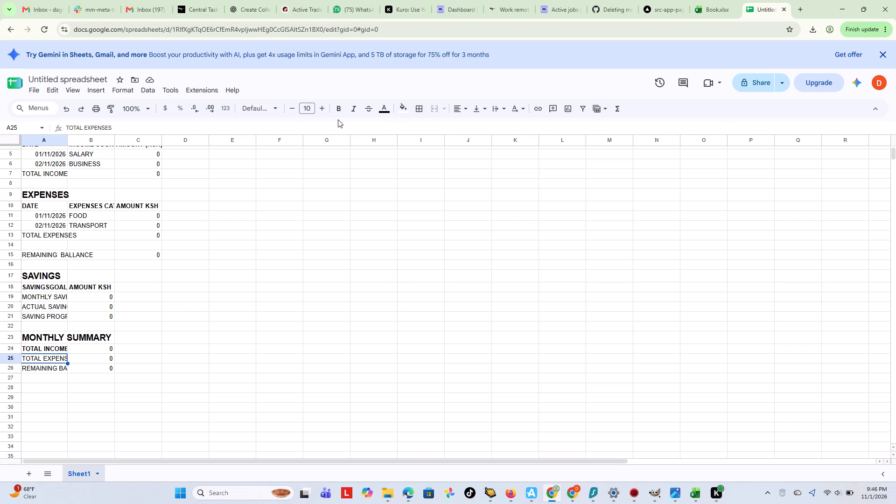
click(338, 111)
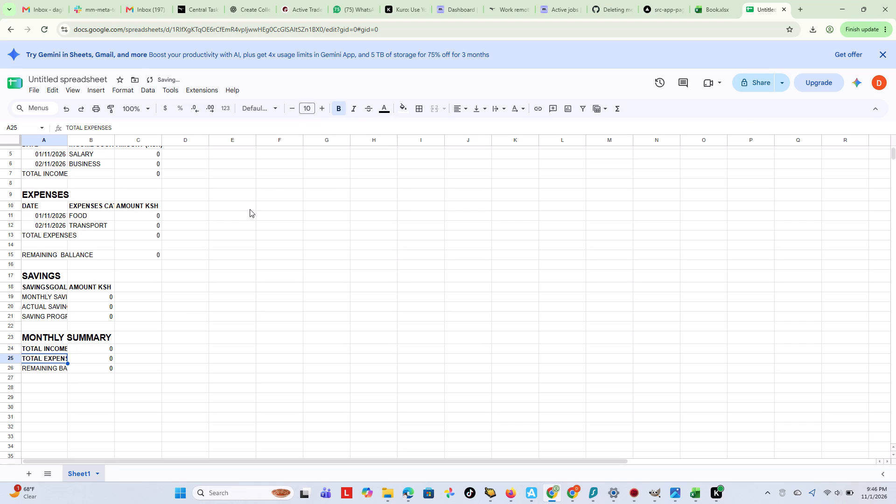
click(49, 369)
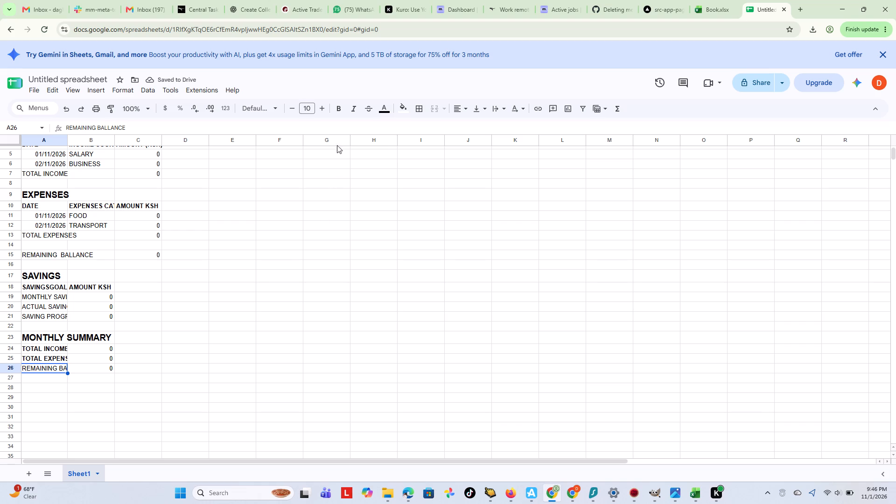
click(335, 110)
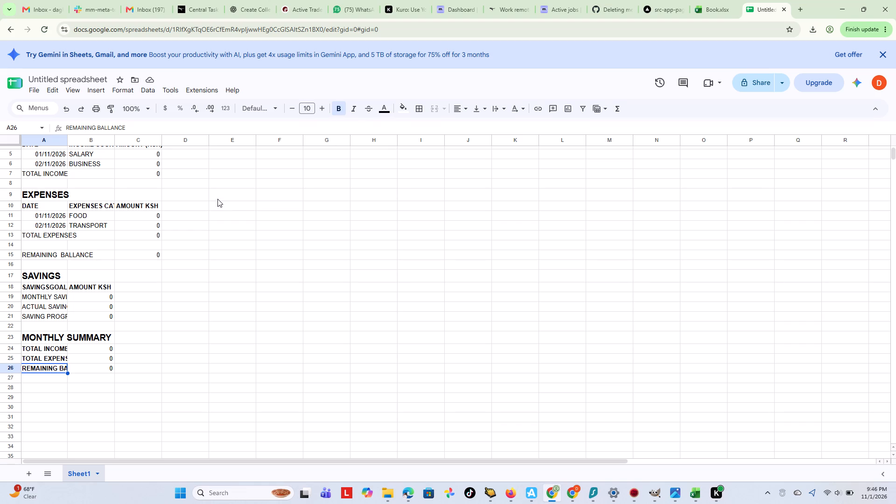
Set the text colour of the INCOME section heading in cell A3 to bright green.
scroll(217, 199, up, 2)
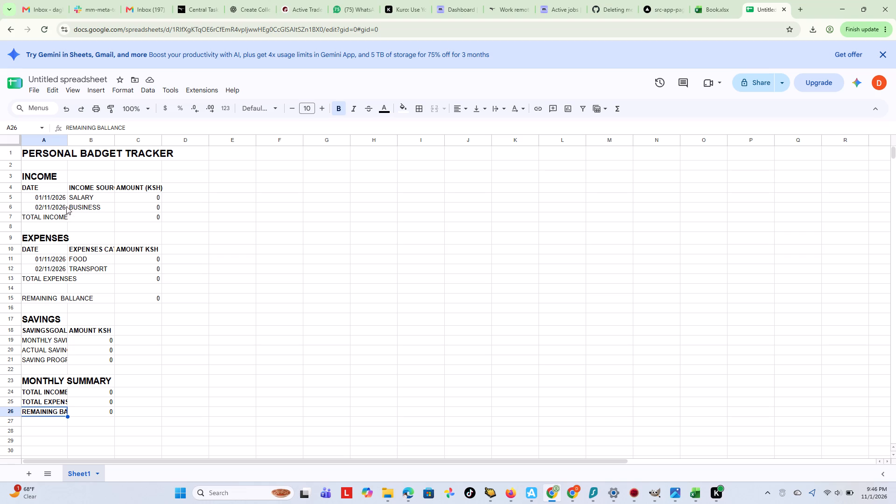
click(43, 175)
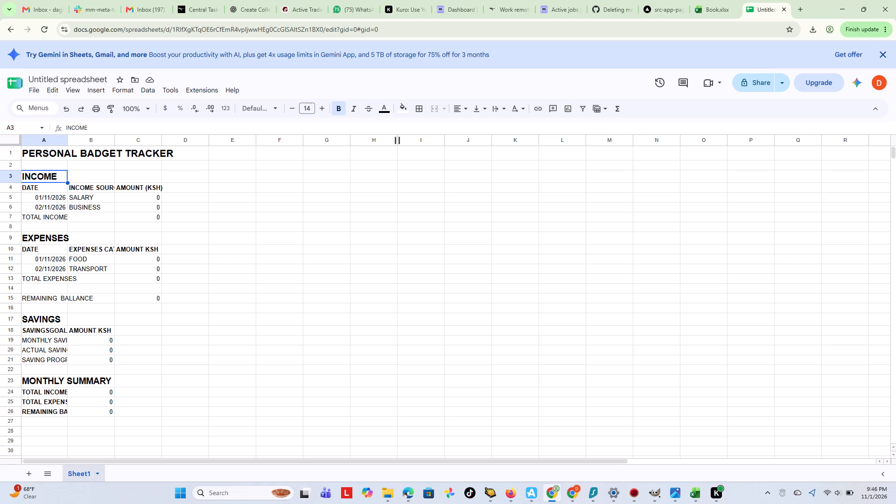
click(384, 112)
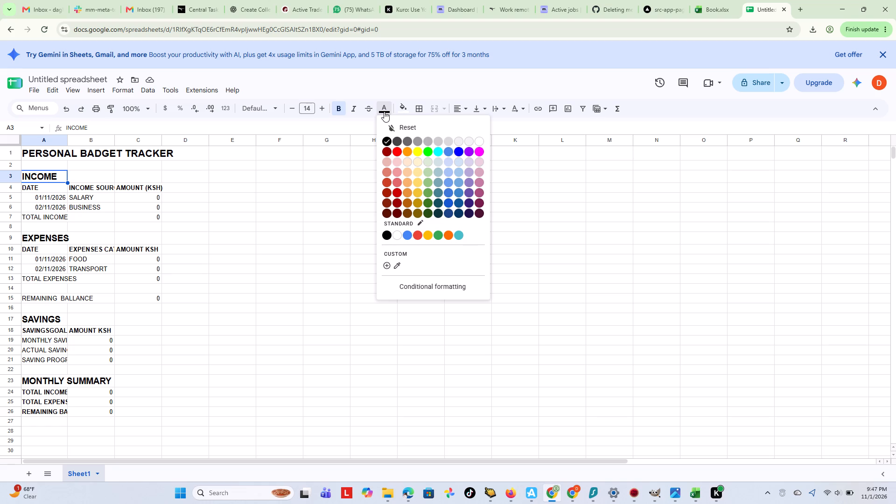
click(426, 151)
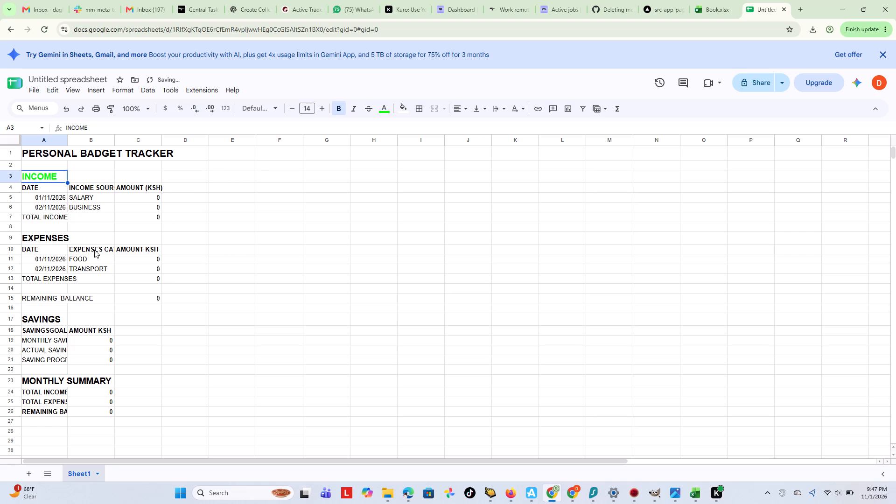
Set the text colour of the EXPENSES section heading in cell A9 to red.
click(49, 237)
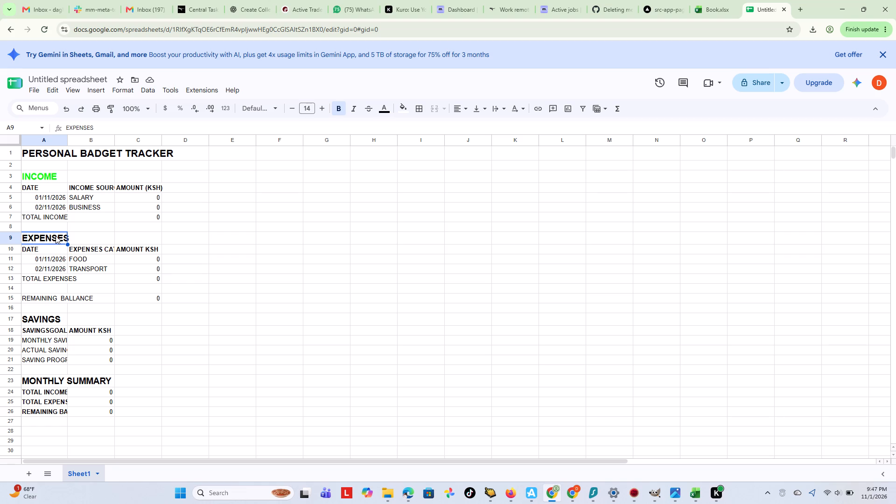
click(56, 236)
click(383, 111)
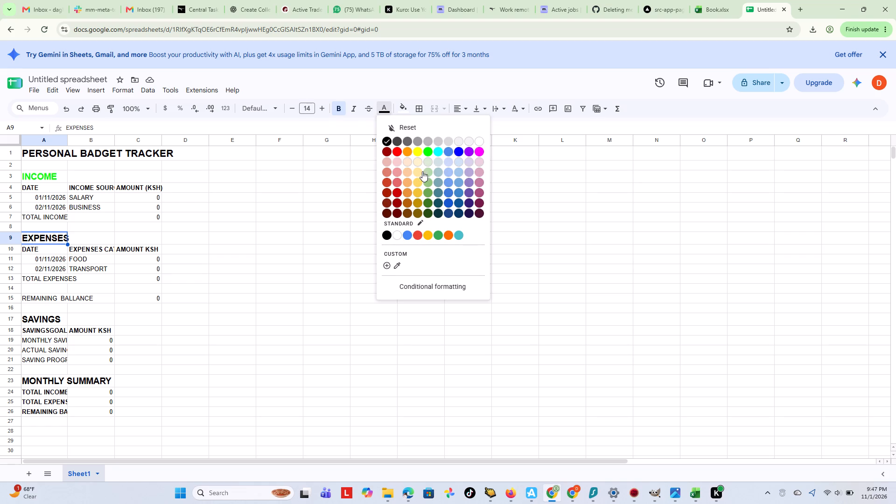
click(396, 153)
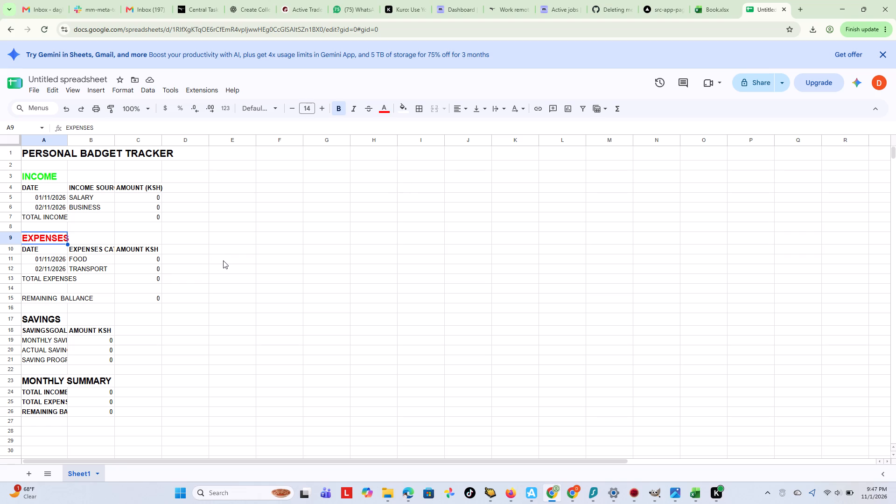
Set the text colour of the SAVINGS section heading in cell A17 to blue.
click(44, 316)
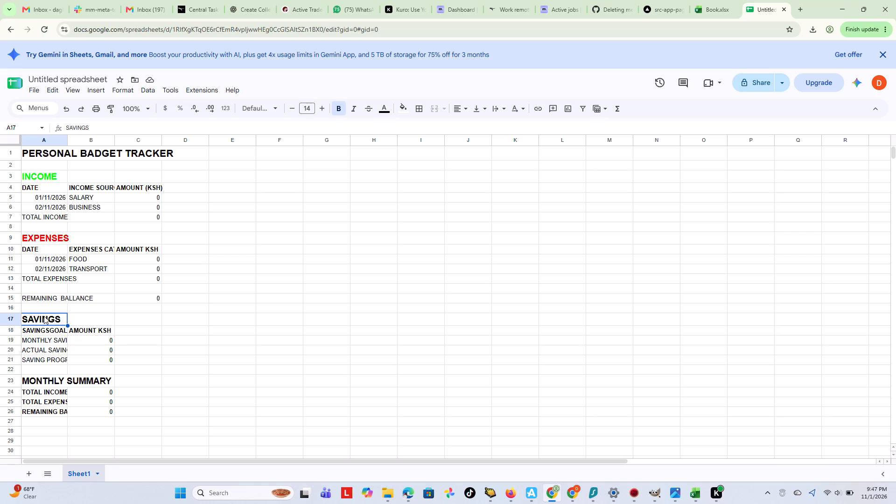
click(388, 109)
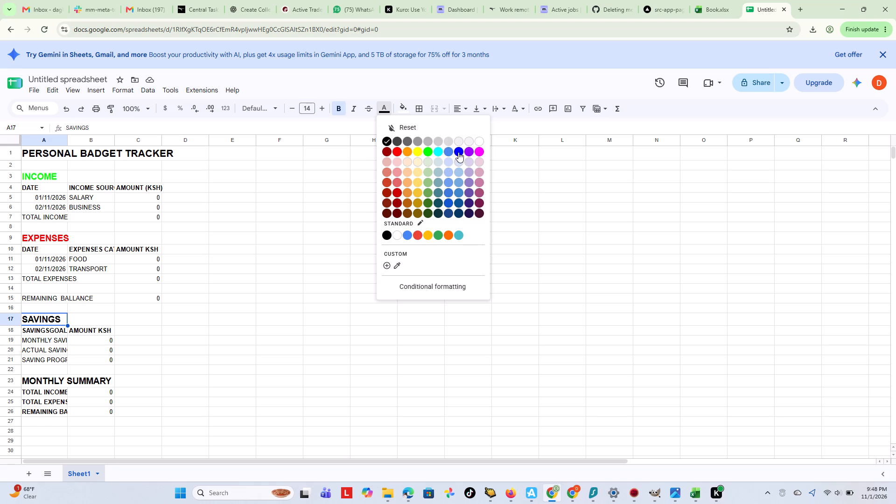
click(458, 152)
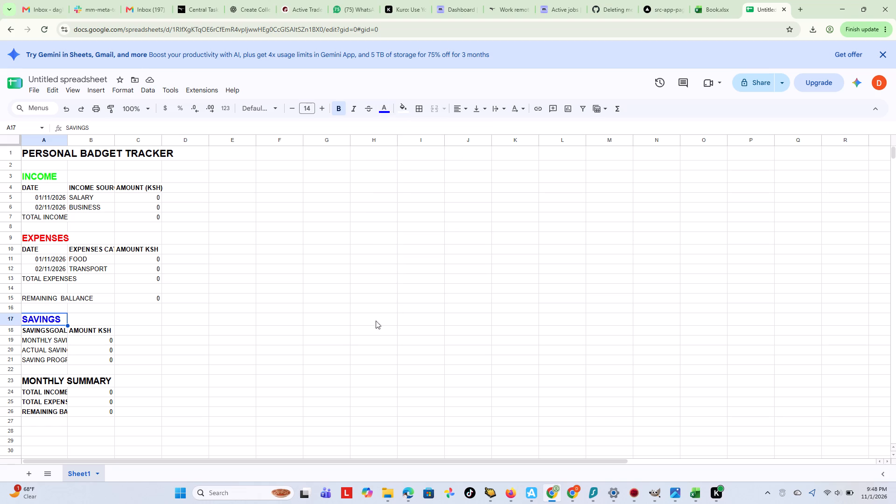
Set the text colour of the MONTHLY SUMMARY section heading in cell A23 to yellow.
click(91, 378)
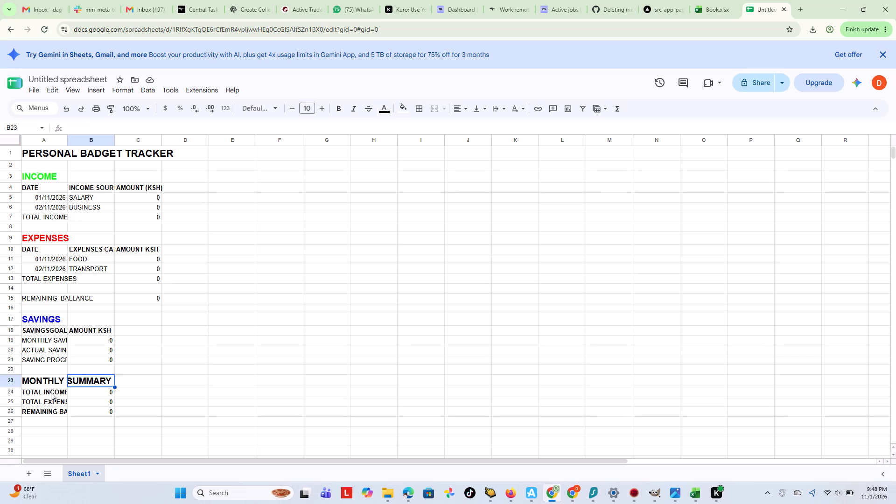
click(35, 383)
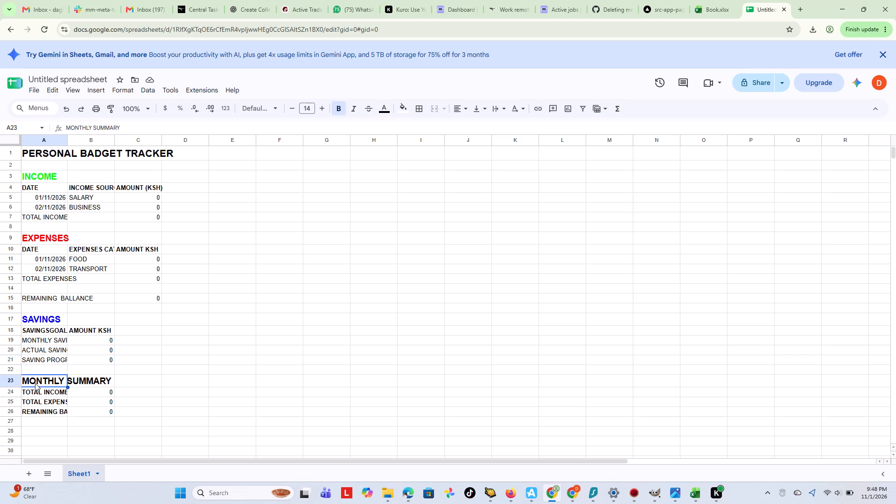
click(384, 110)
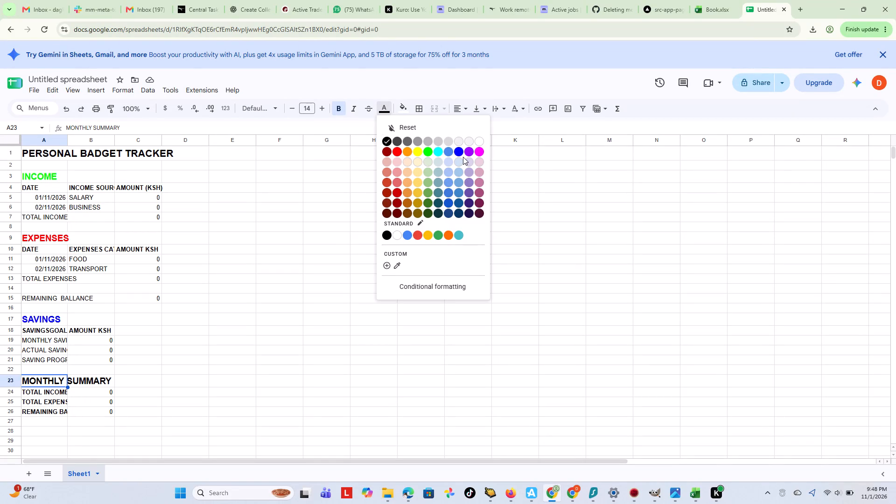
click(419, 151)
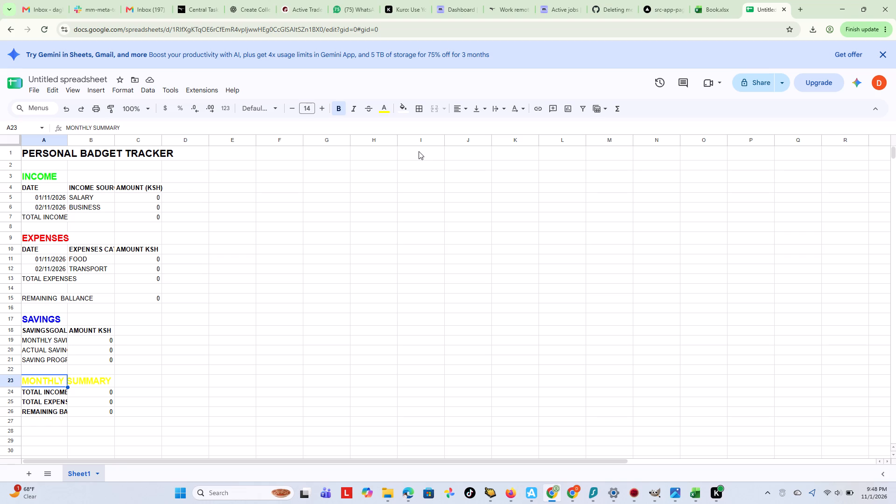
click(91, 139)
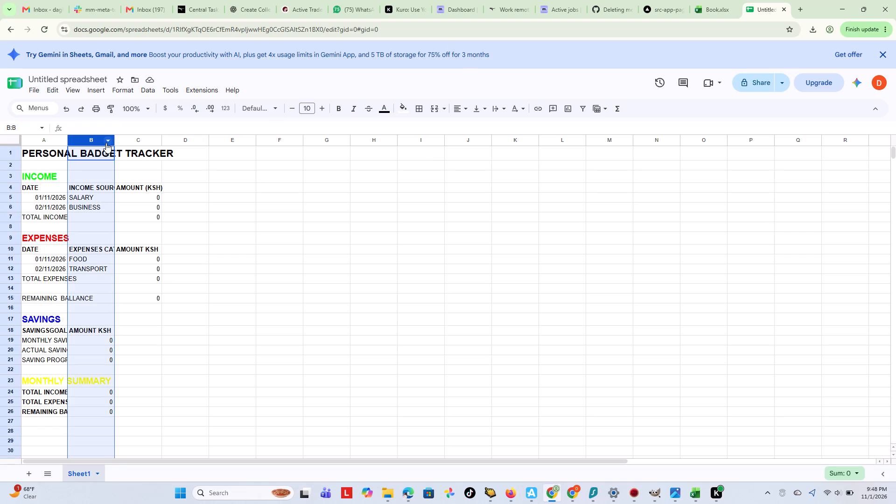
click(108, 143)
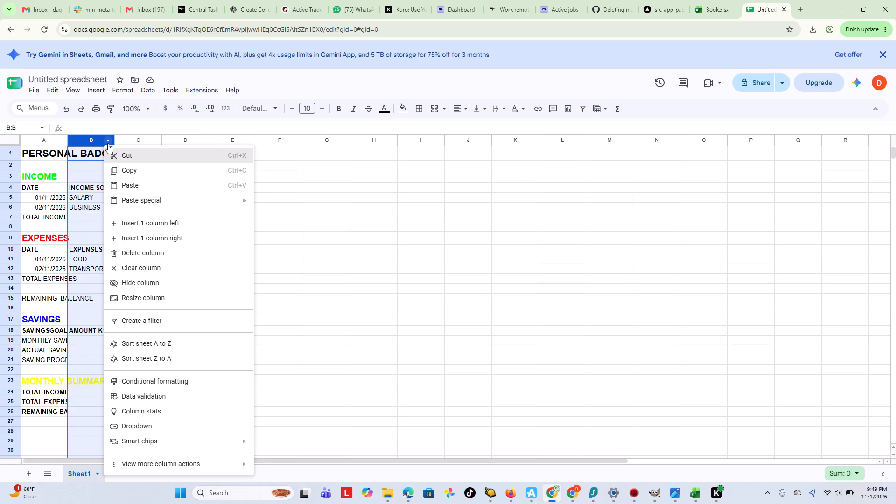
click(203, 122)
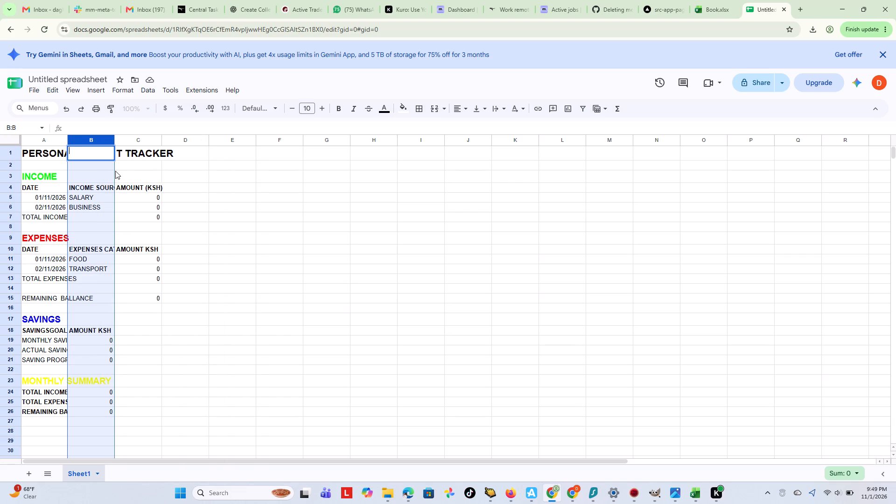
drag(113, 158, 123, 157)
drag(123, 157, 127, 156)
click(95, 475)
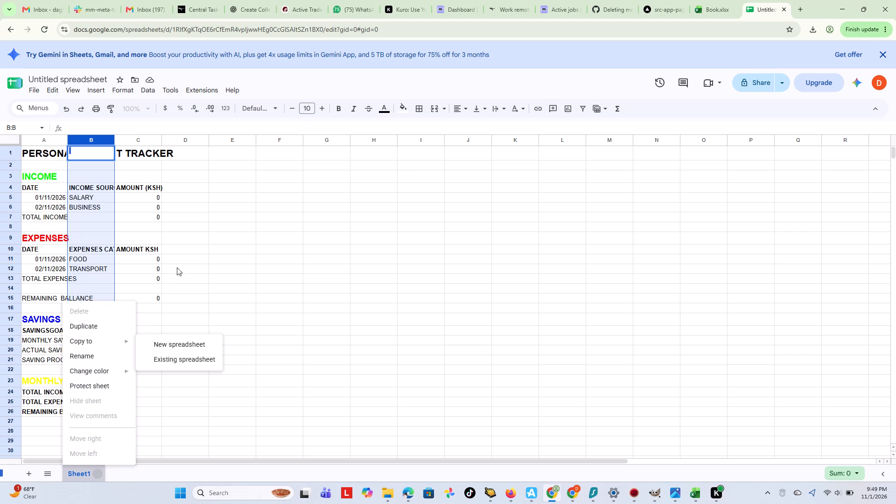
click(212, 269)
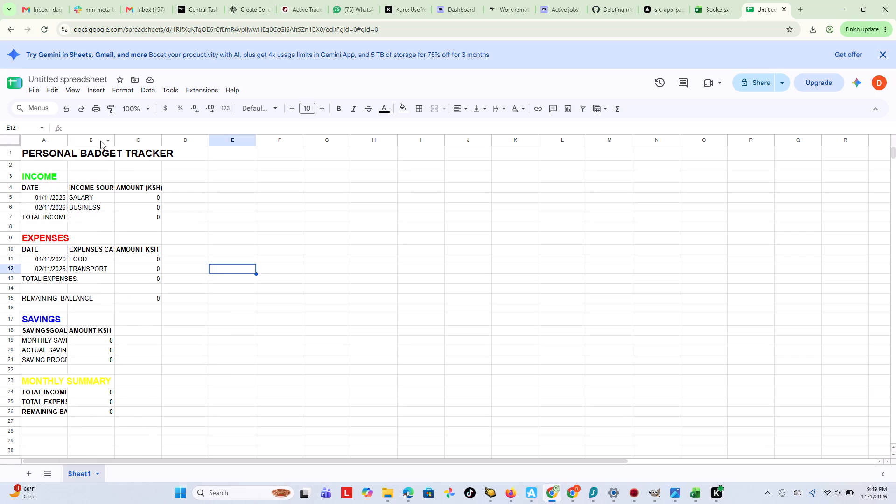
Move column B, holding INCOME SOURCE and EXPENSES CATEGORY, to the other side of column C so the two columns swap places.
click(98, 139)
click(108, 144)
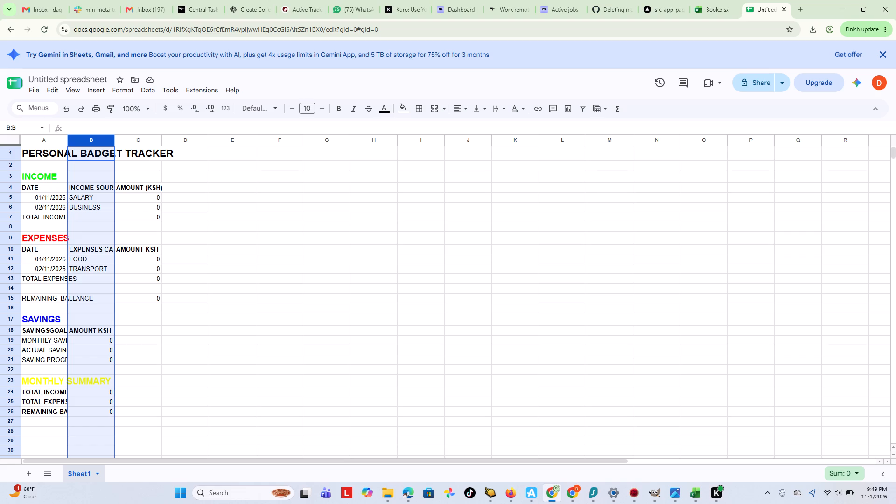
drag(105, 144, 97, 135)
drag(97, 141, 128, 131)
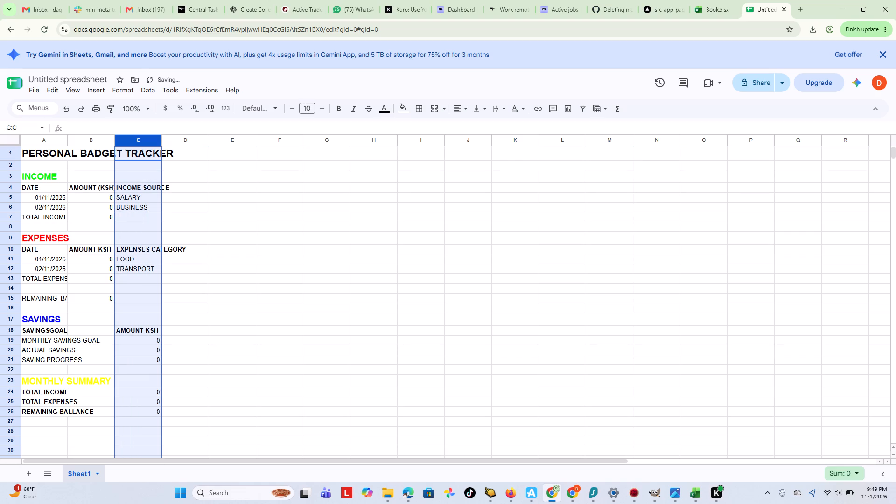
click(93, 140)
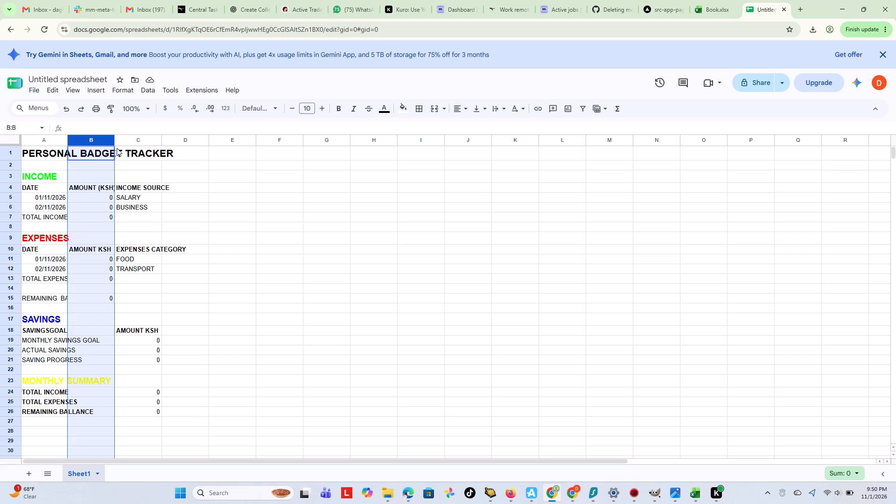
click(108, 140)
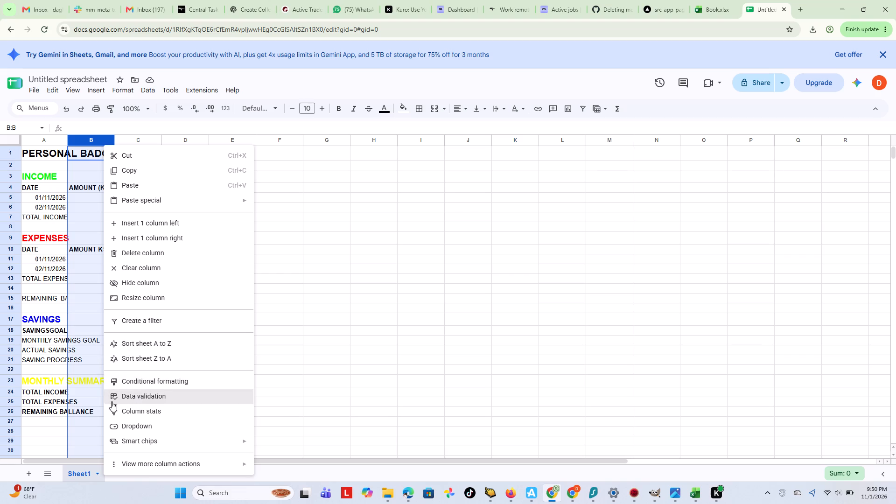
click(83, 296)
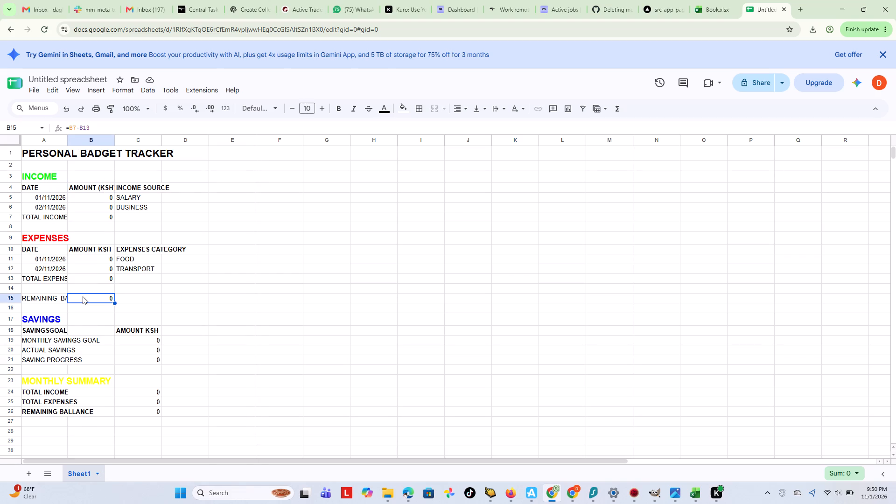
Move the AMOUNT (KSH) column B past column C so INCOME SOURCE and EXPENSES CATEGORY sit directly after the DATE column.
click(92, 138)
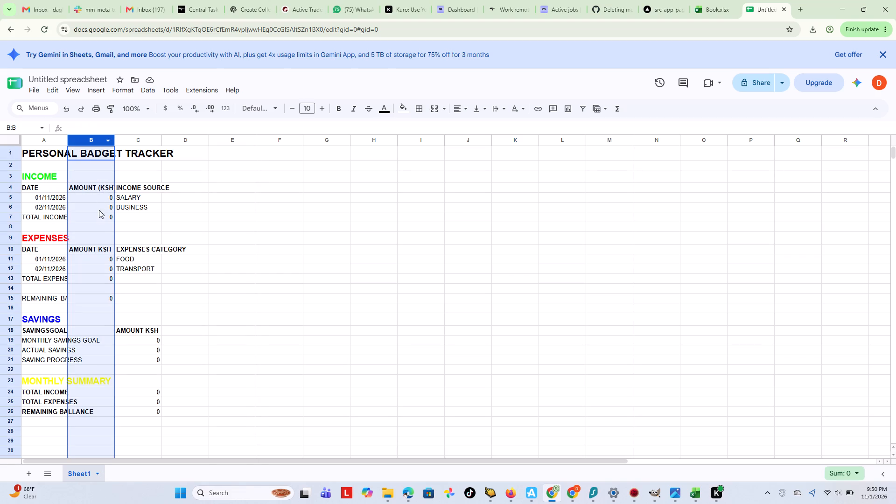
drag(99, 225, 100, 216)
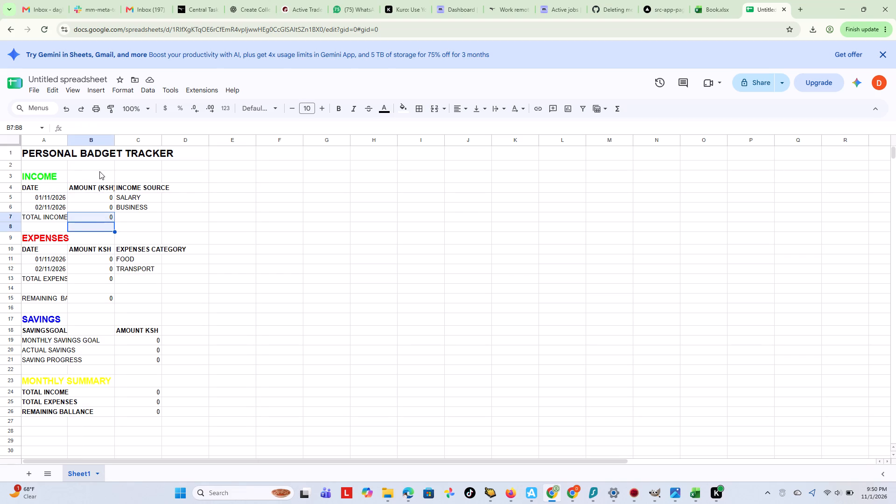
click(98, 141)
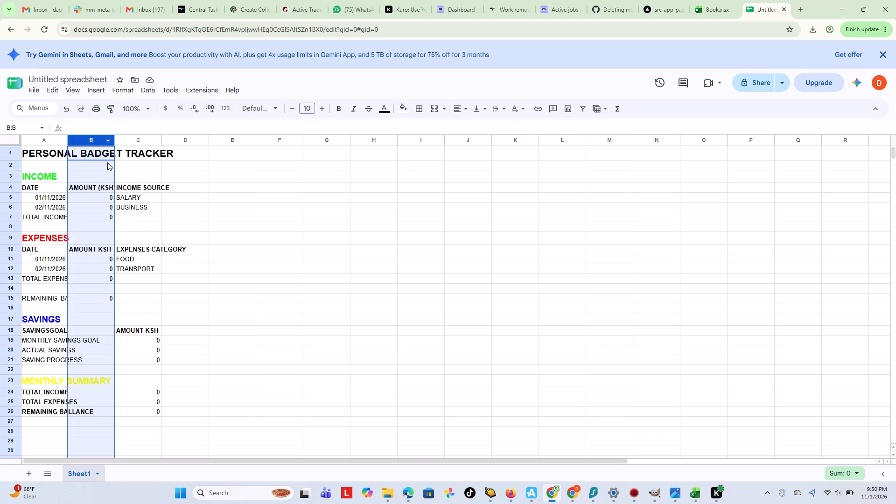
drag(91, 140, 118, 139)
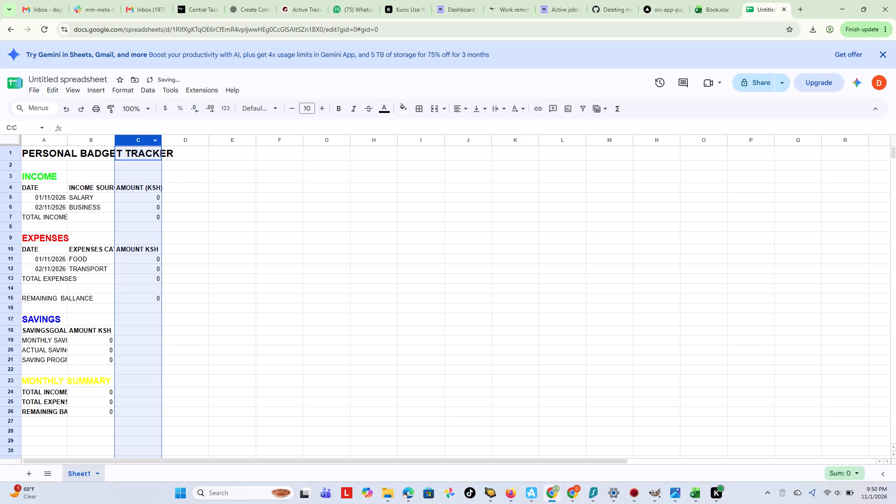
Resize column B, holding INCOME SOURCE and EXPENSES CATEGORY, to a width of 160 pixels.
click(86, 139)
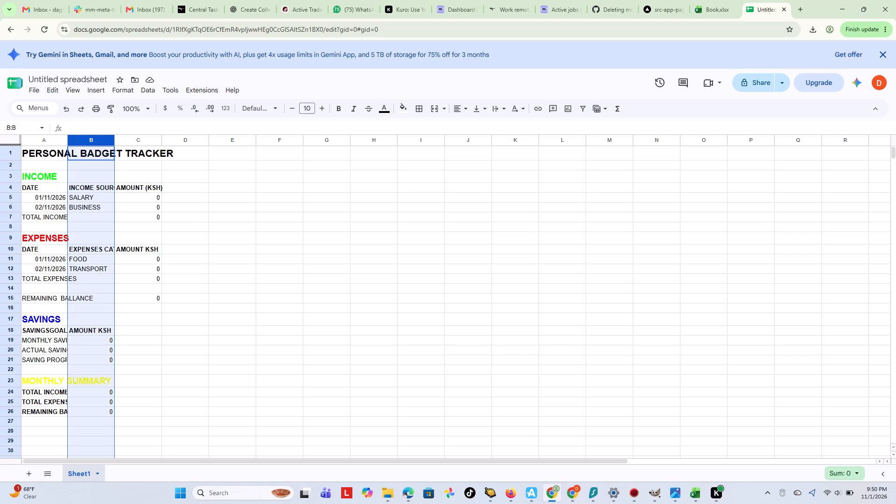
click(109, 144)
click(107, 140)
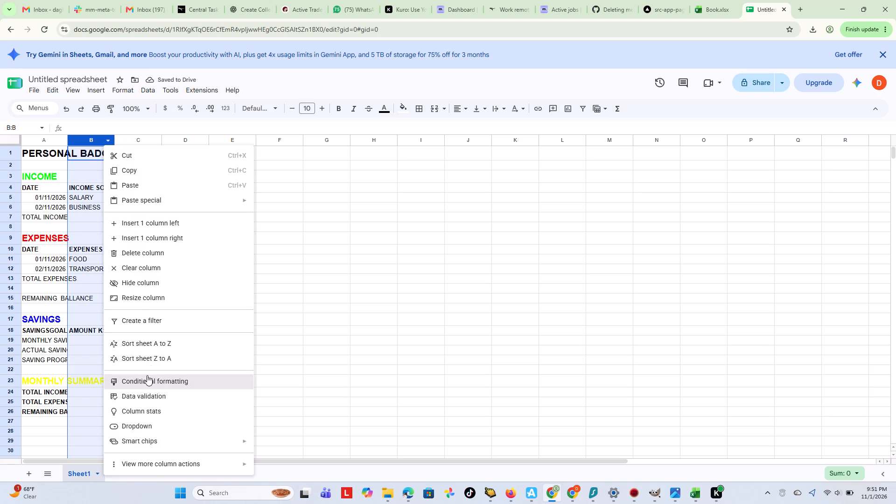
click(154, 302)
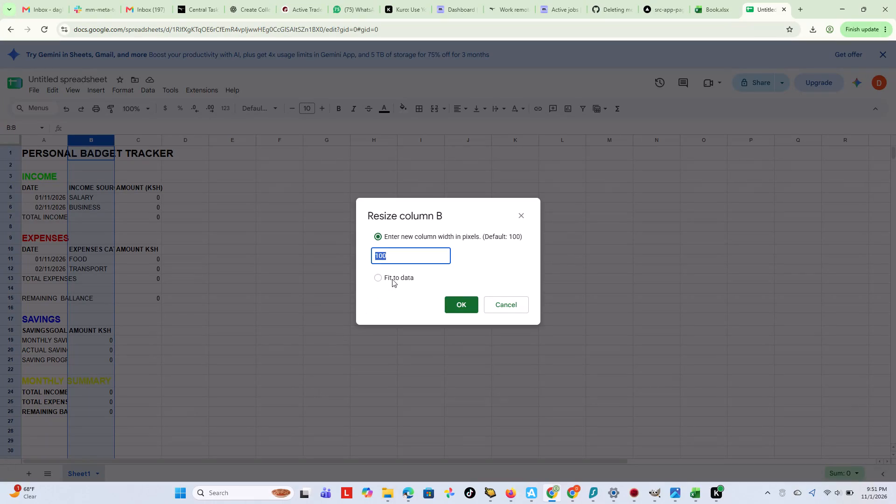
click(393, 255)
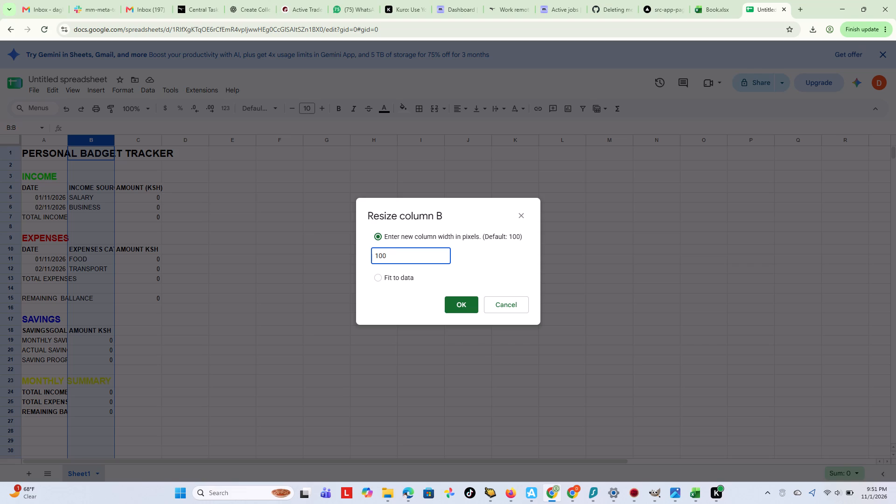
key(BackSpace)
key(BackSpace)
text(60)
click(466, 306)
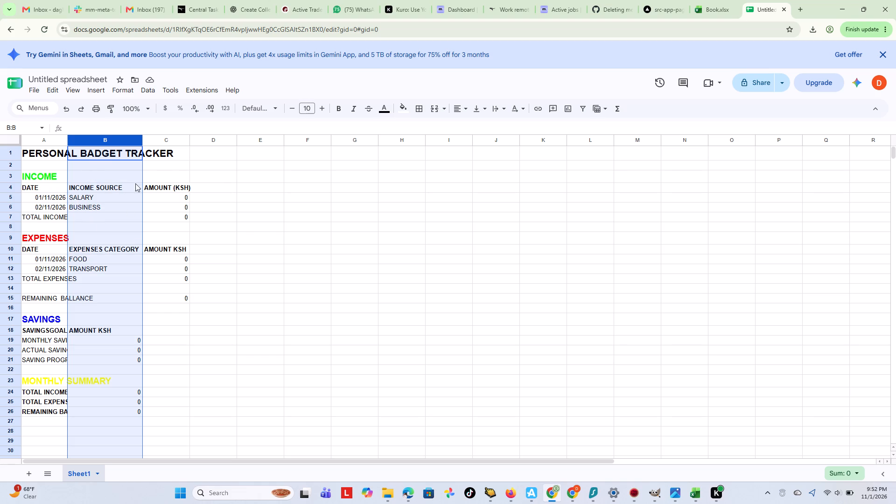
Resize column C, holding the income and expense amounts, to a width of 120 pixels.
click(182, 139)
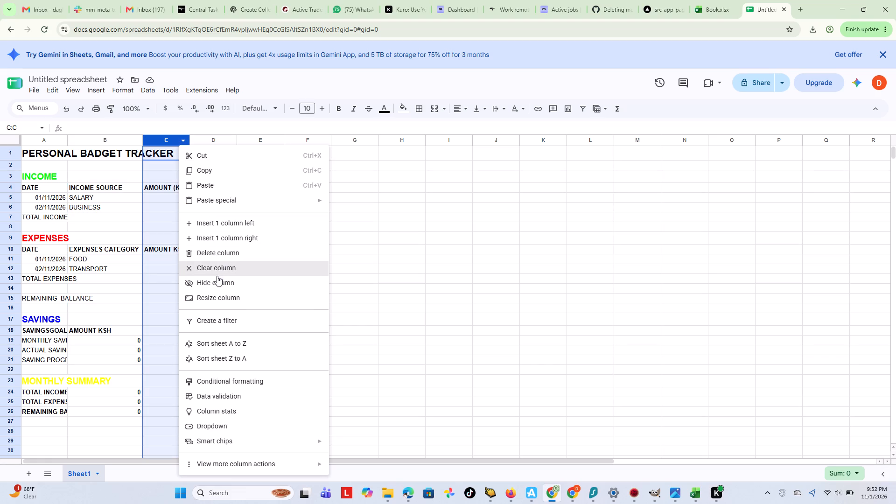
click(211, 296)
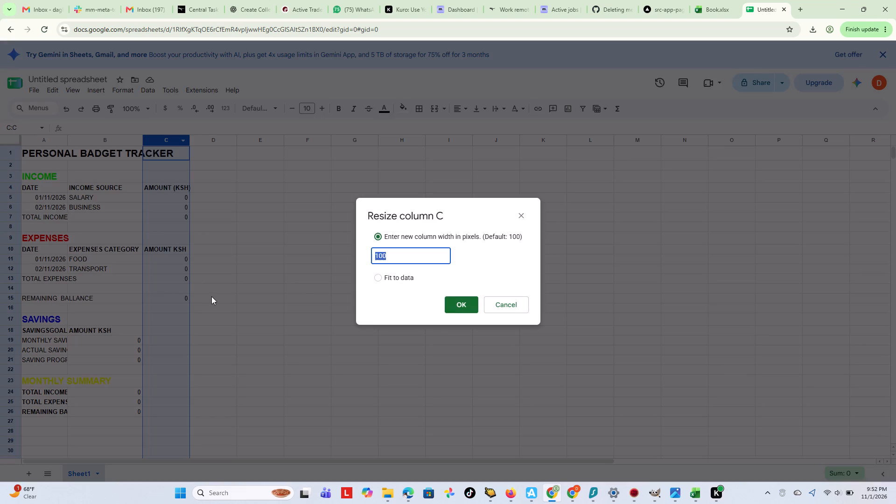
click(407, 254)
key(BackSpace)
key(BackSpace)
text(20)
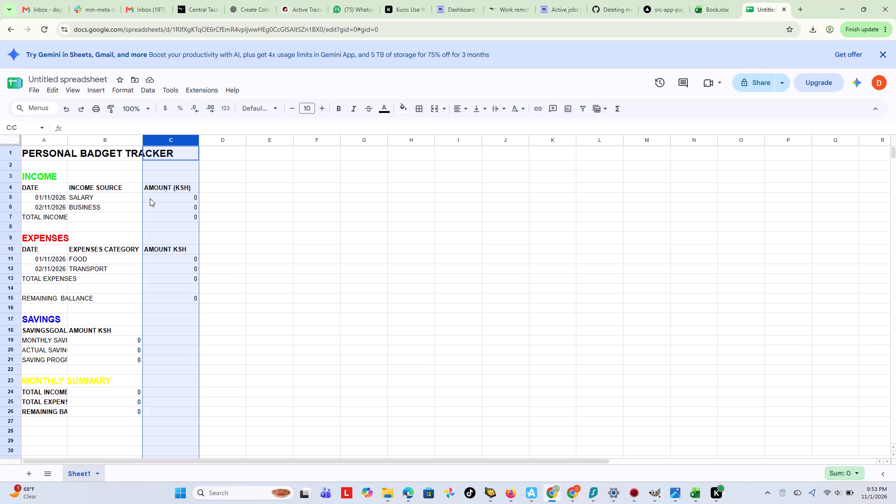
Resize column A, holding the dates and row labels, to a width of 160 pixels.
click(56, 136)
click(63, 141)
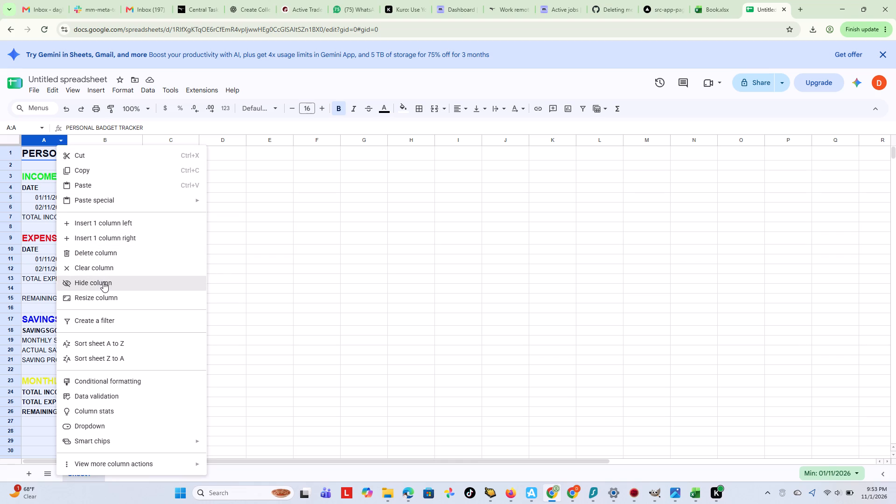
click(99, 295)
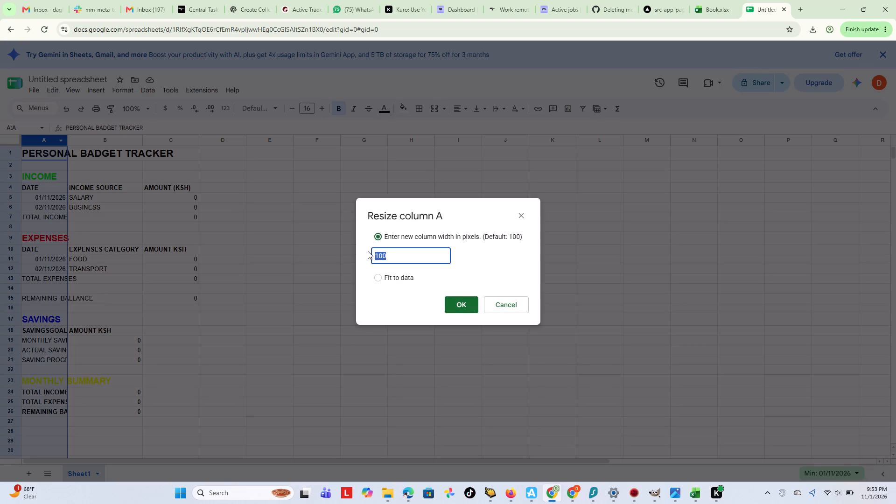
click(392, 253)
key(BackSpace)
key(BackSpace)
text(60)
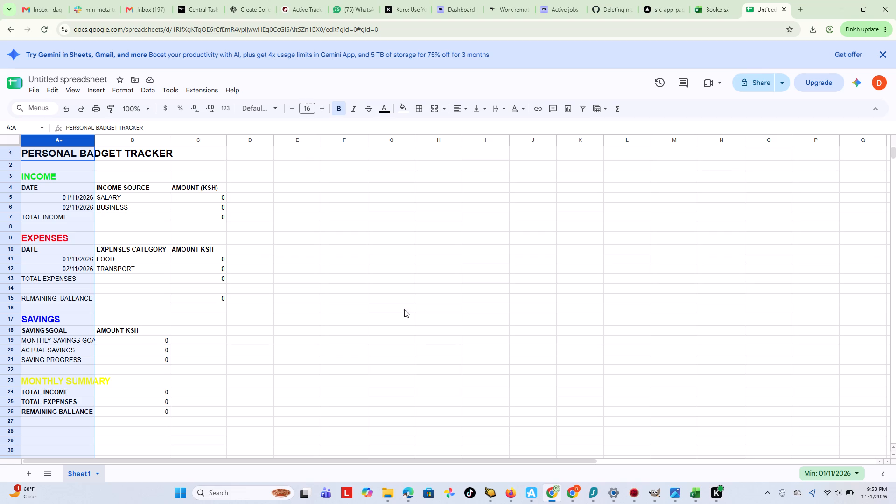
click(134, 216)
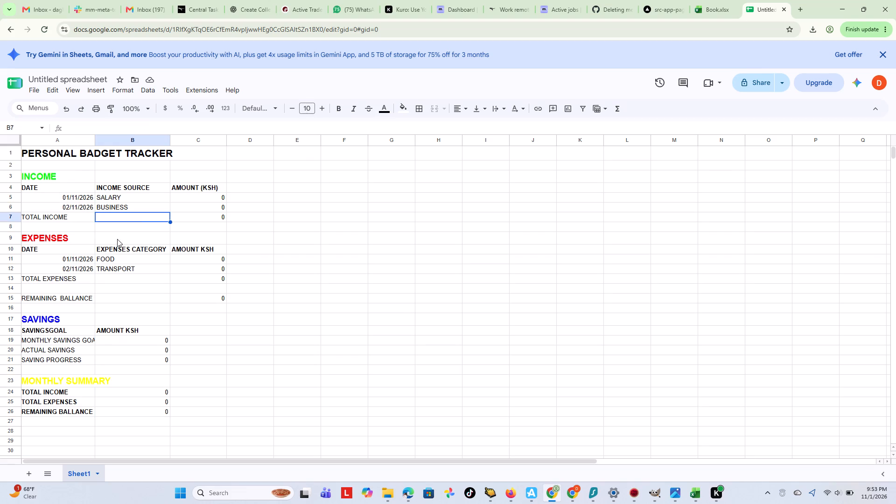
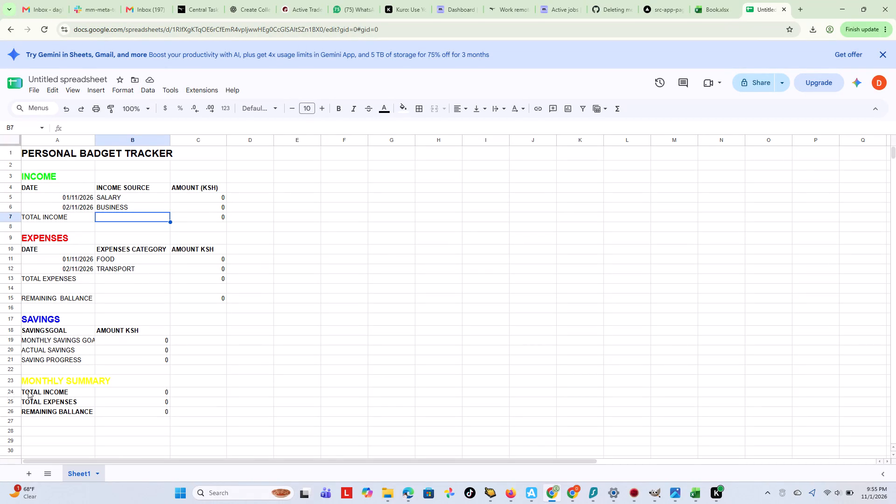
Inspect the cell contents behind SAVING PROGRESS, MONTHLY SAVINGS GOAL, ACTUAL SAVINGS and the REMAINING BALLANCE amount in row 15.
click(134, 359)
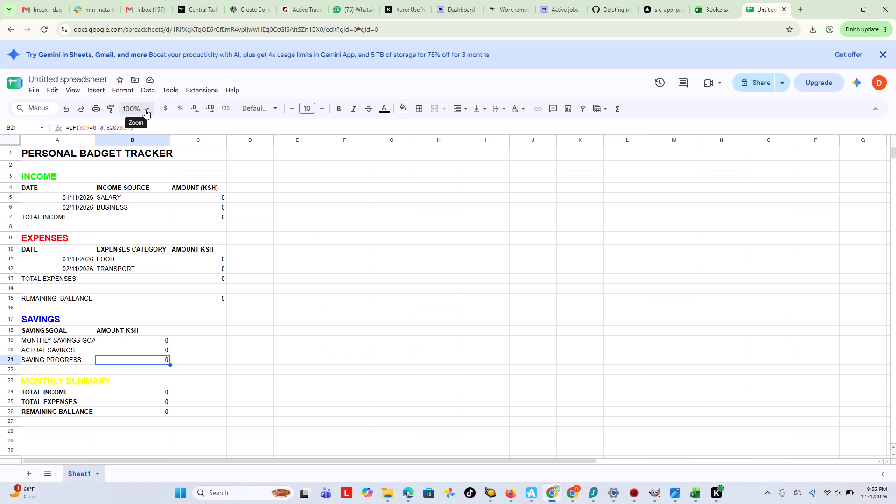
click(119, 357)
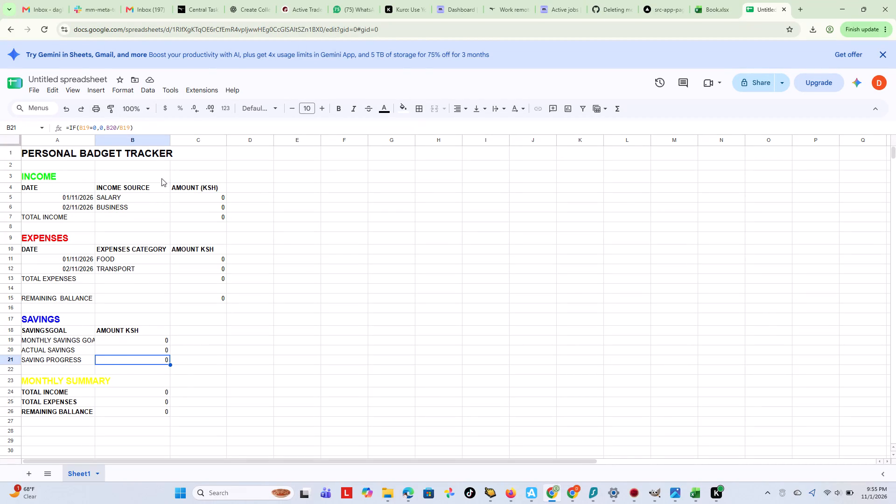
click(143, 105)
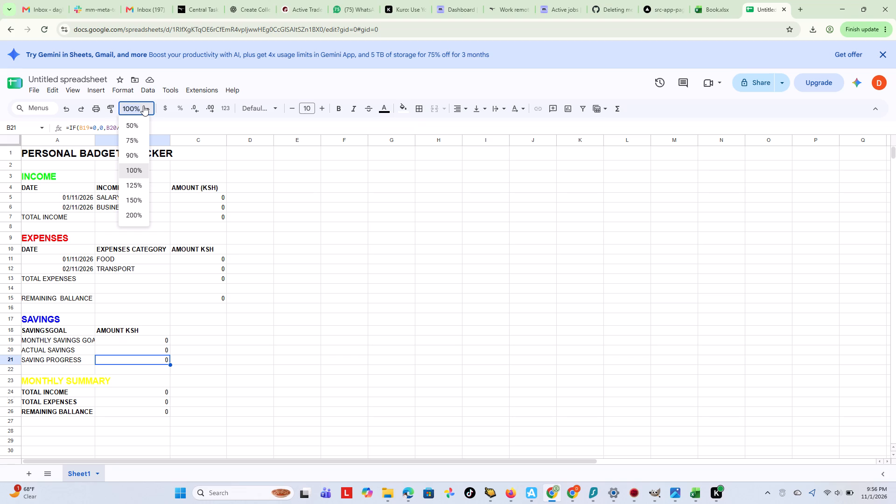
click(133, 168)
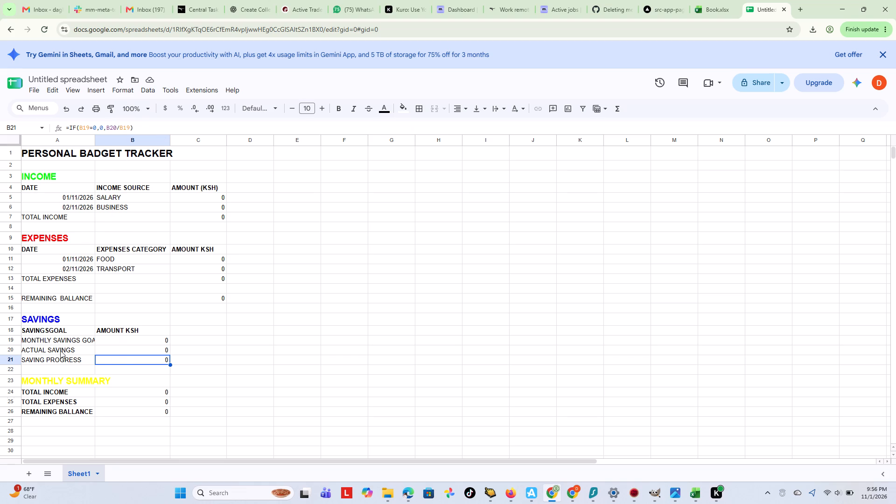
click(133, 337)
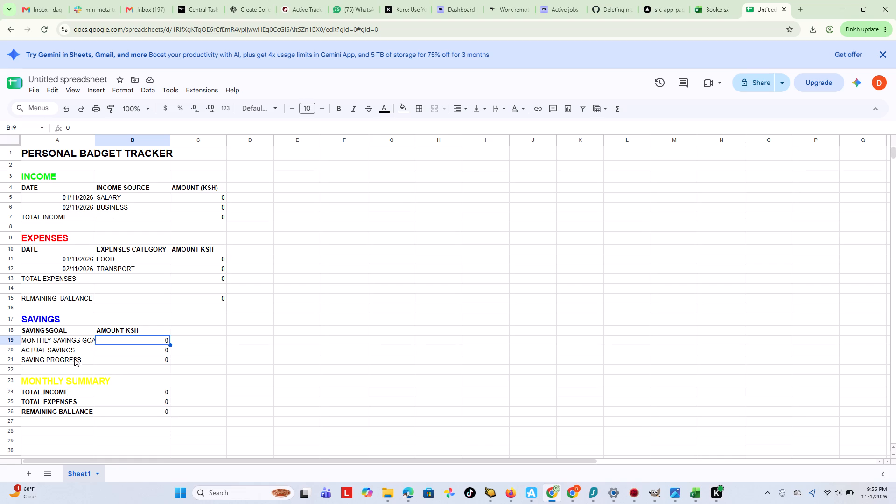
click(127, 350)
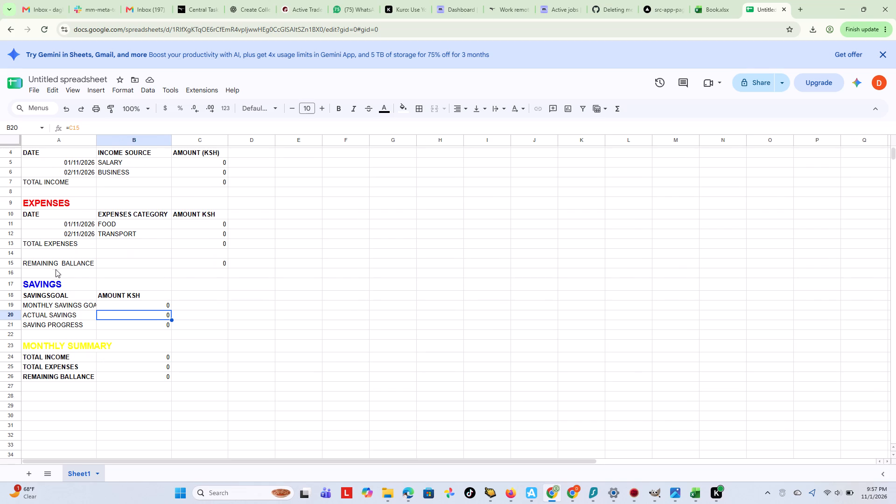
click(202, 261)
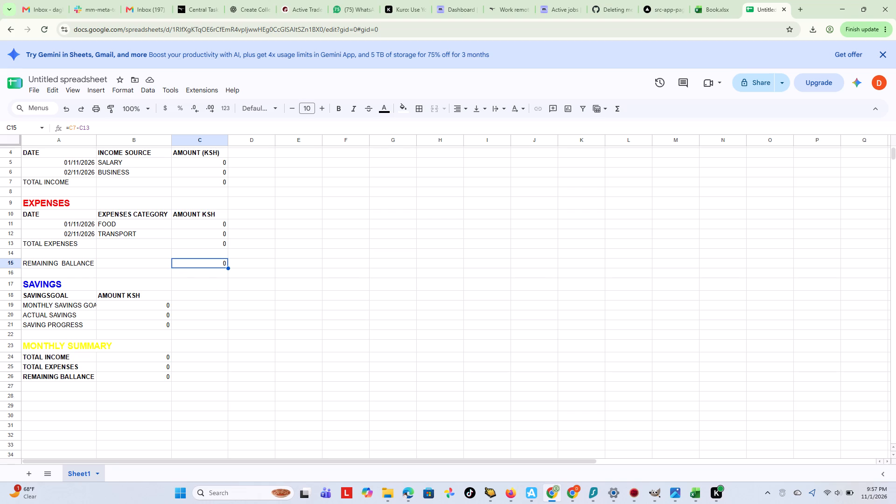
click(208, 259)
click(213, 265)
Review the layout of the whole tracker, from the INCOME section down to MONTHLY SUMMARY.
scroll(69, 355, up, 3)
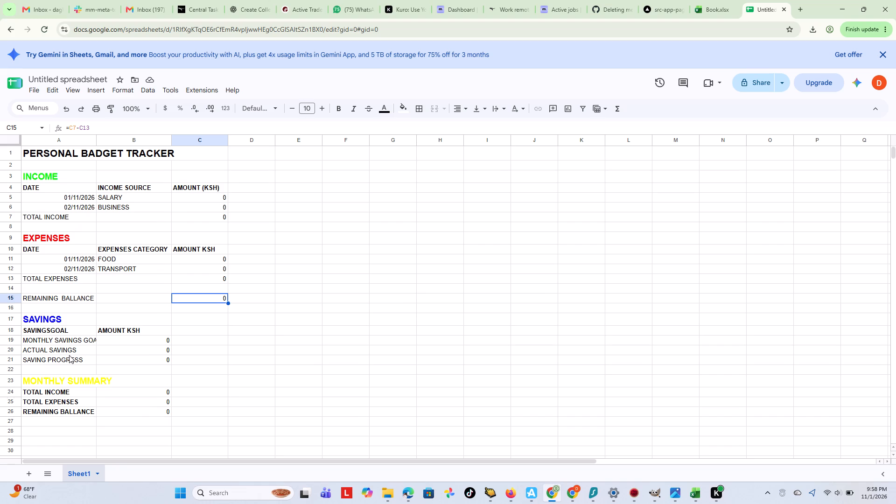
scroll(69, 355, down, 1)
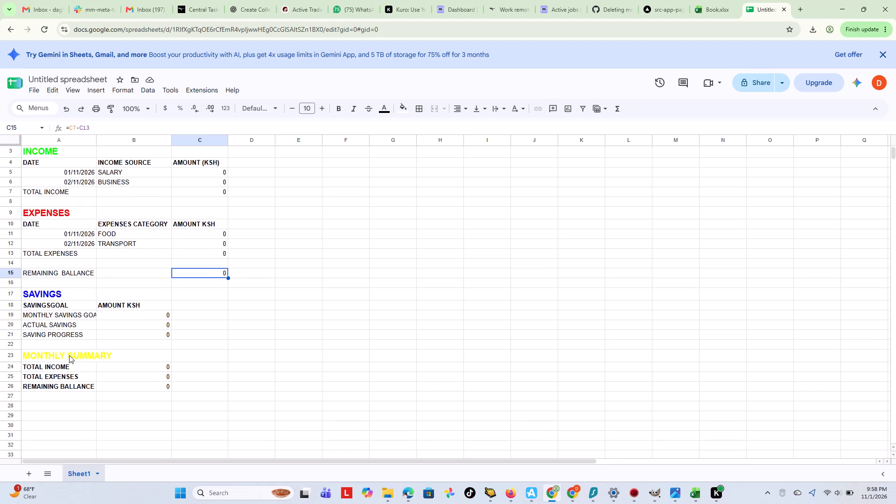
scroll(69, 355, down, 1)
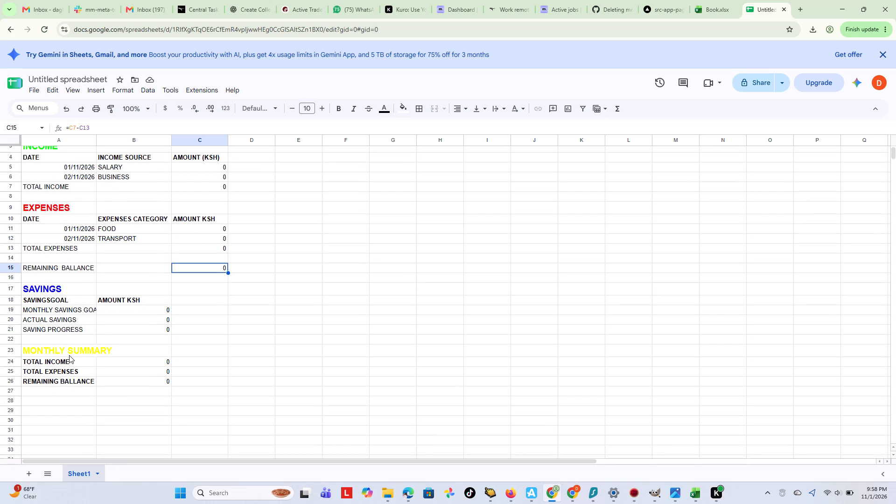
scroll(69, 355, down, 2)
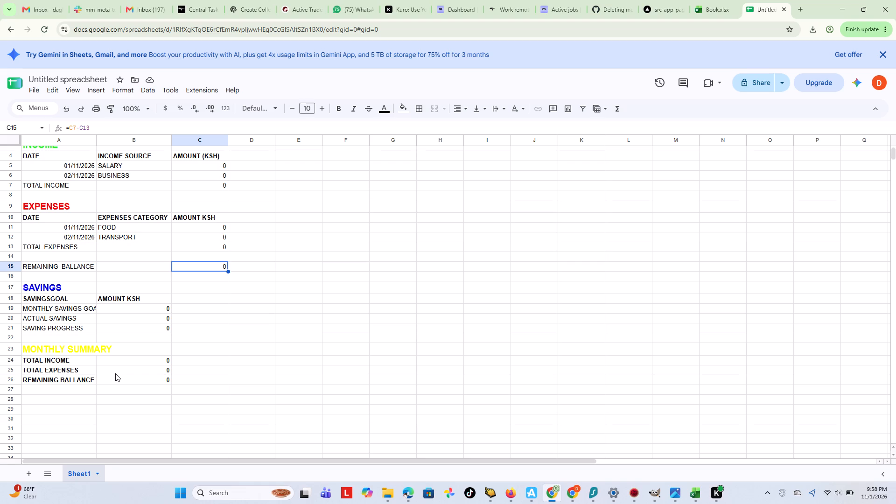
scroll(115, 373, down, 2)
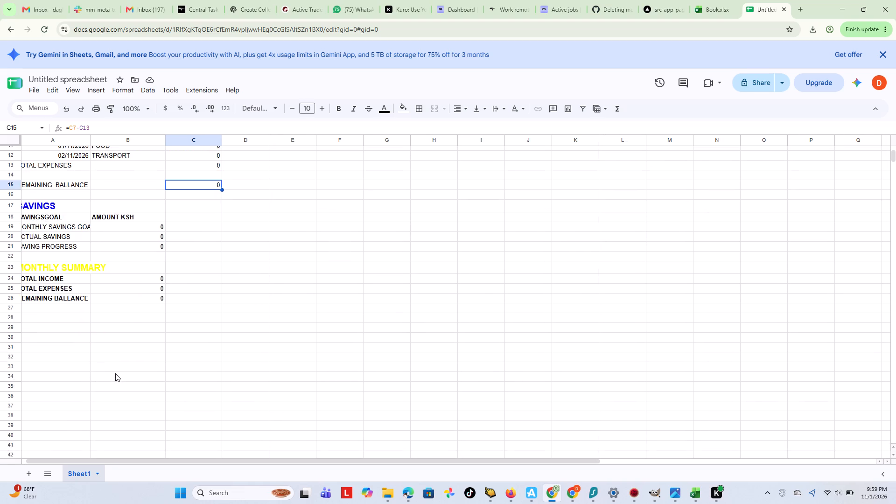
scroll(115, 373, down, 1)
scroll(210, 308, up, 7)
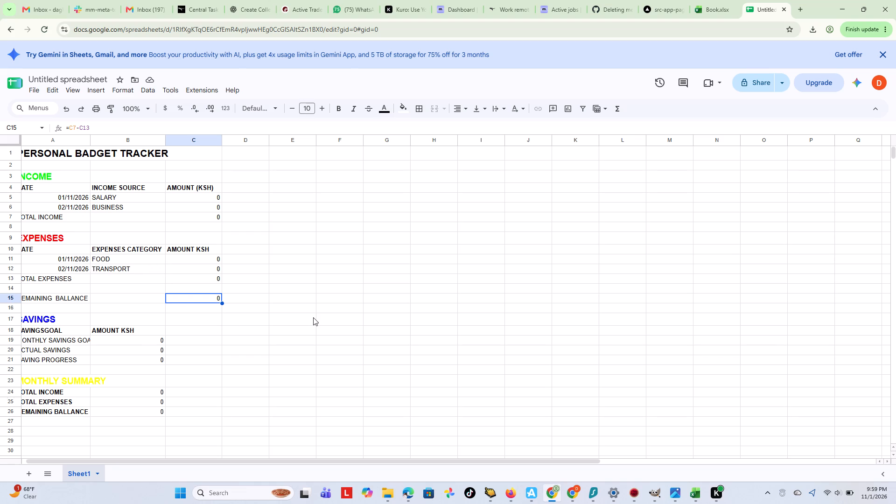
Save the budget tracker spreadsheet.
key(ctrl+s)
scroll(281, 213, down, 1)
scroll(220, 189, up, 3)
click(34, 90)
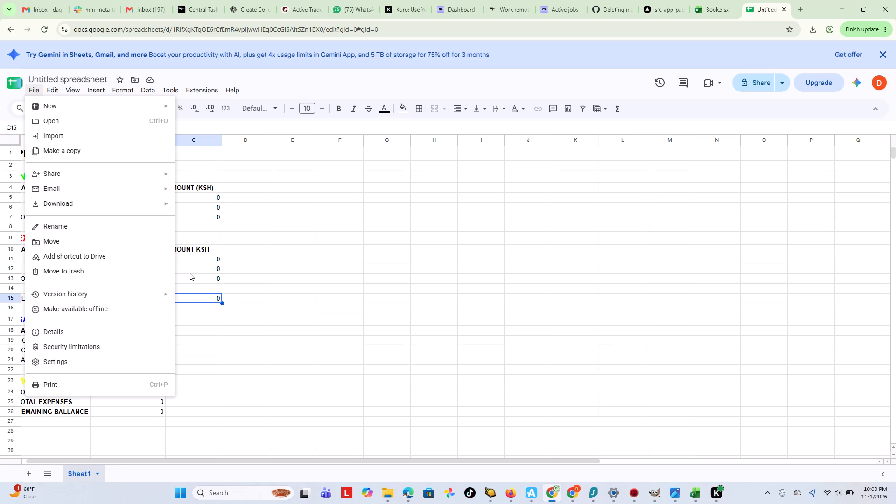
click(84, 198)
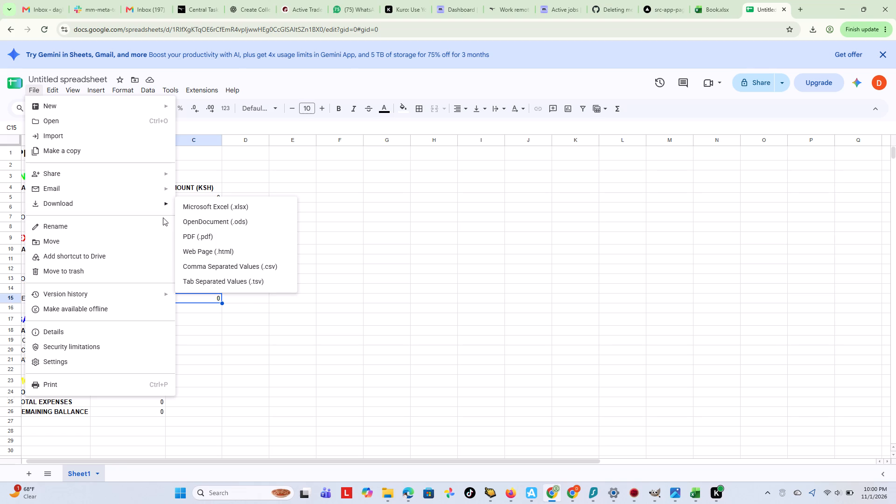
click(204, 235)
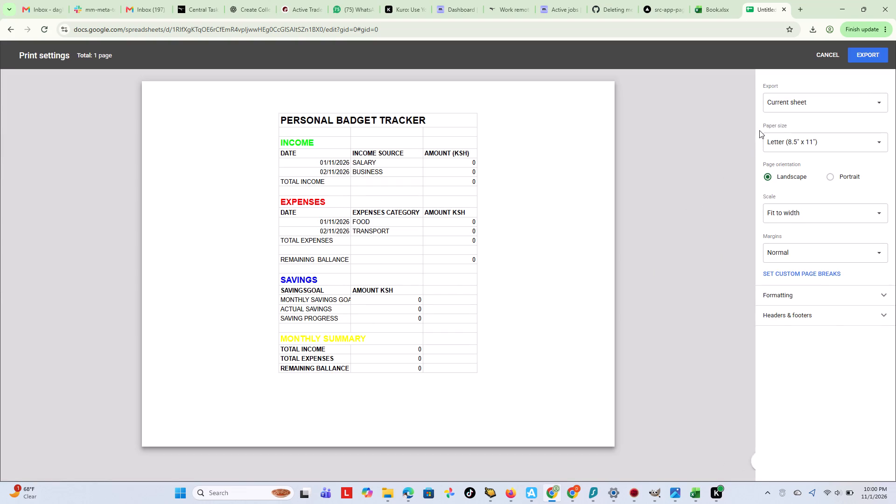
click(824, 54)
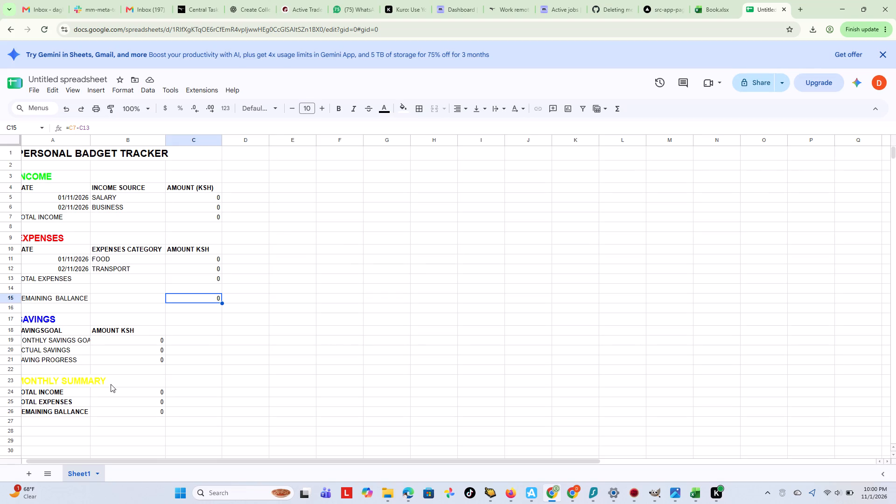
Change the text colour of the MONTHLY SUMMARY heading in A23 to cyan.
click(85, 381)
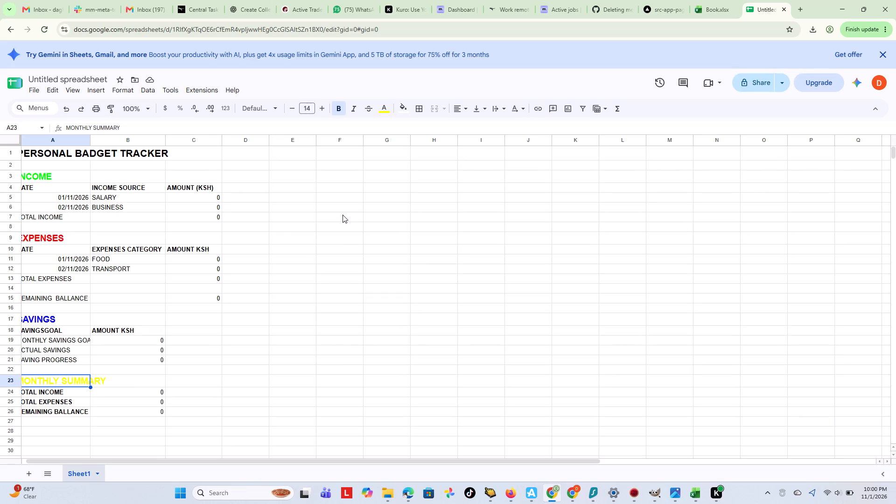
click(385, 108)
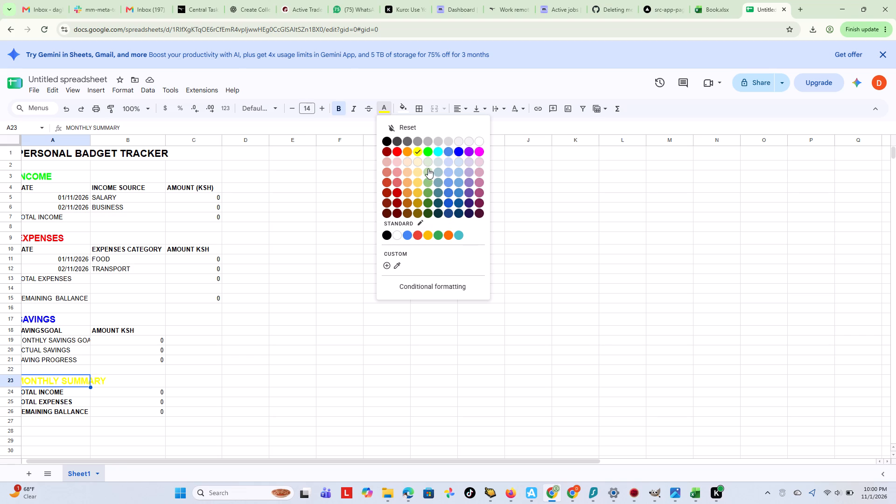
click(437, 152)
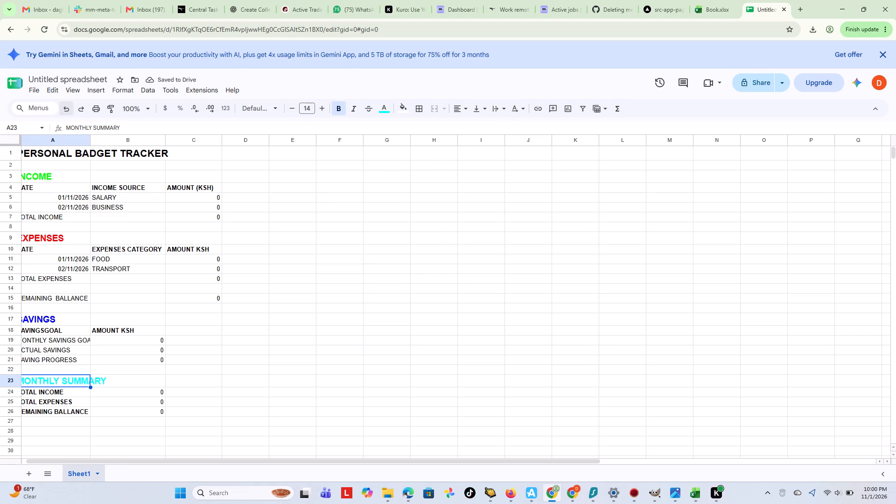
Export the current sheet as a PDF, Letter size, landscape, fit to width, with normal margins.
click(32, 91)
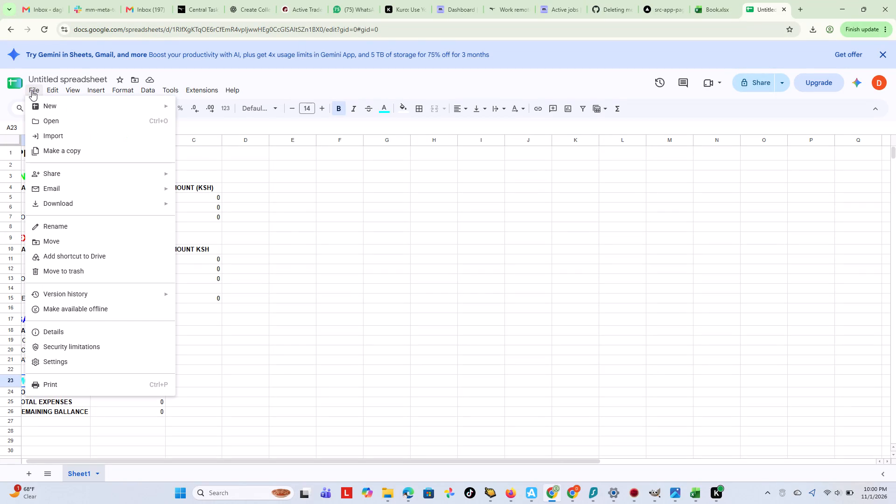
click(43, 201)
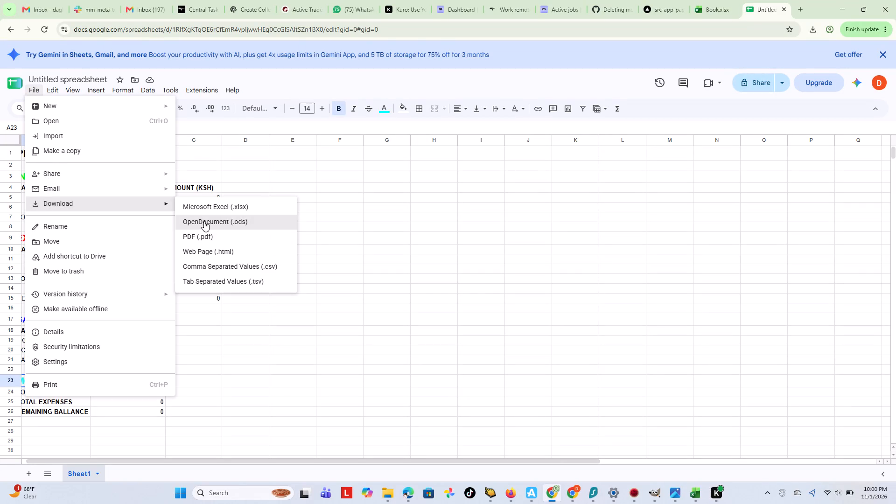
click(209, 234)
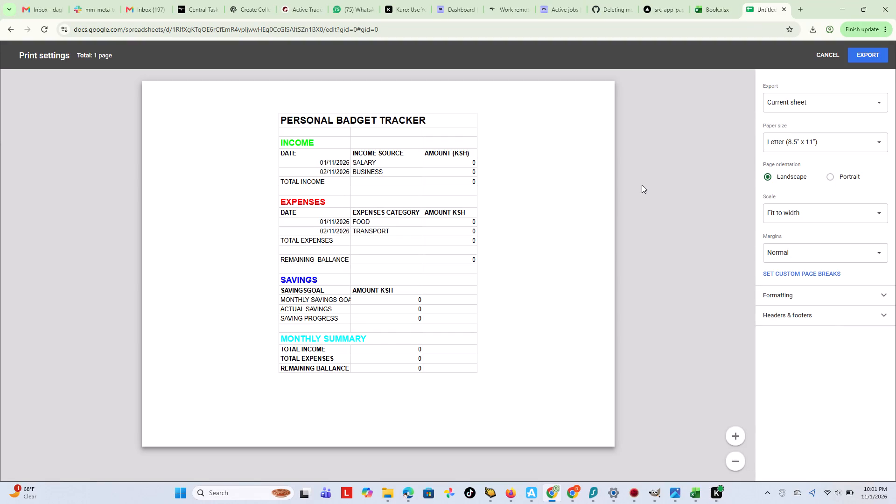
click(866, 59)
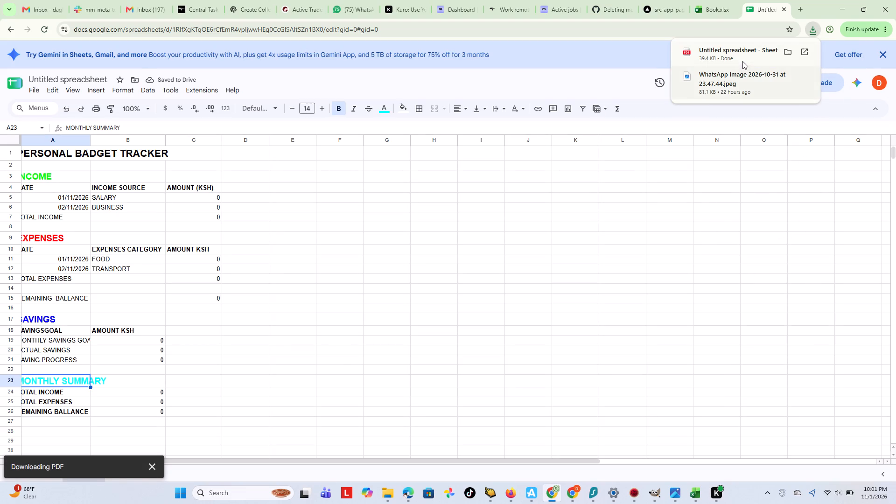
Open the downloaded budget tracker PDF, dismiss the Draw tool tip, and check the page's layout and headings.
click(736, 54)
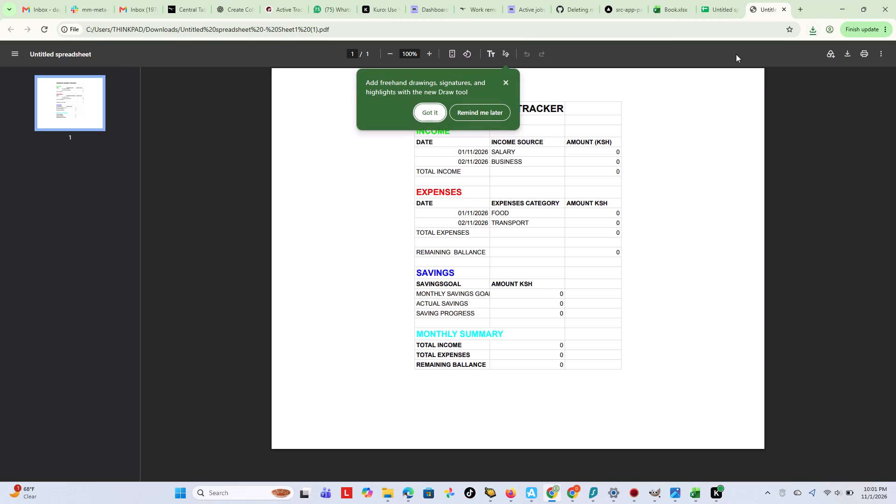
scroll(609, 246, down, 1)
click(507, 79)
scroll(535, 258, down, 2)
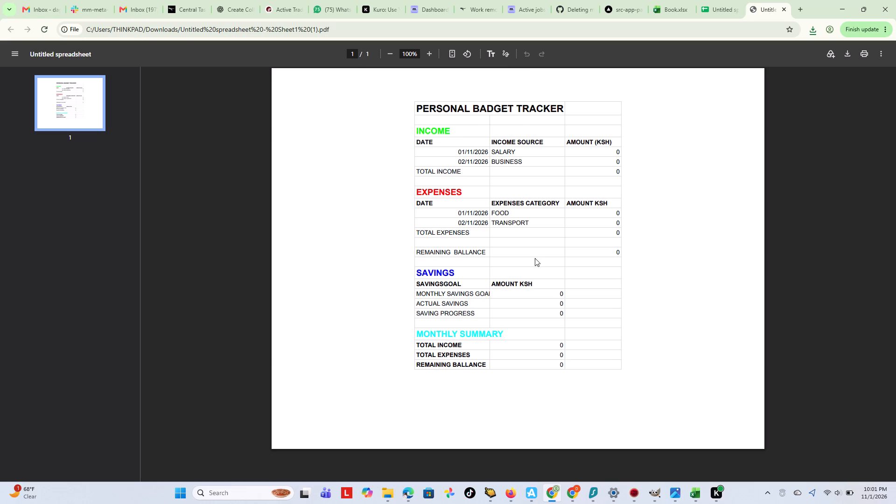
scroll(535, 258, up, 2)
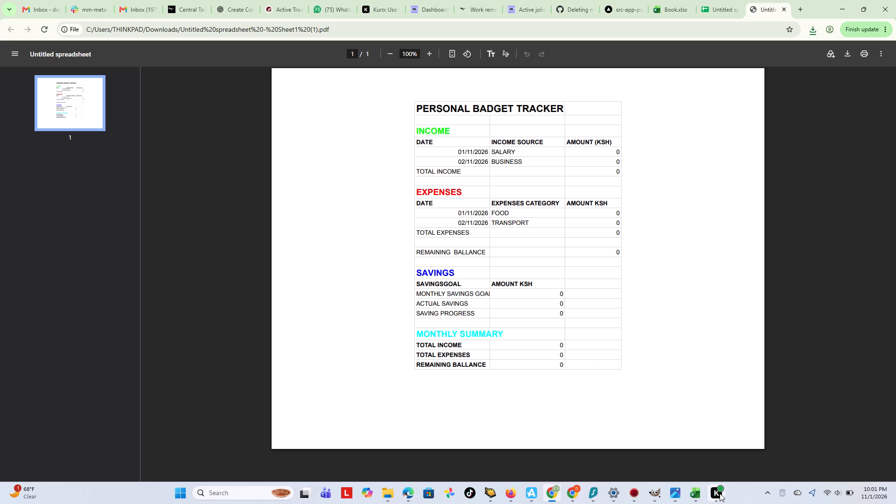